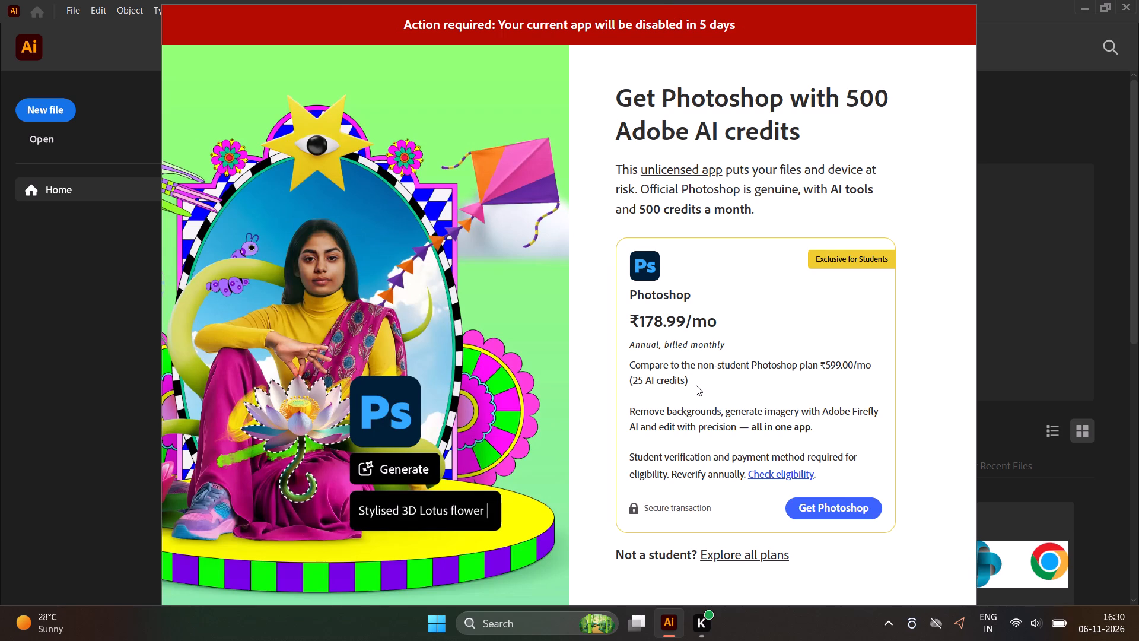
Clear the Photoshop offer by opening its page of all plans and closing that browser page.
{"action": "left_click", "coordinate": [746, 556]}
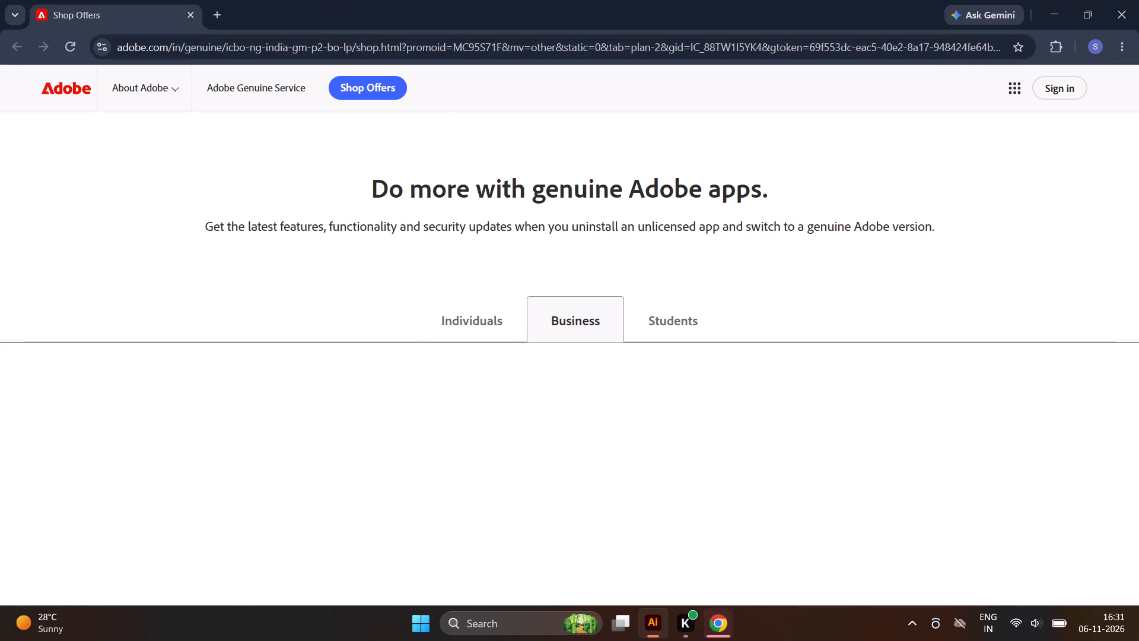
{"action": "left_click", "coordinate": [189, 17]}
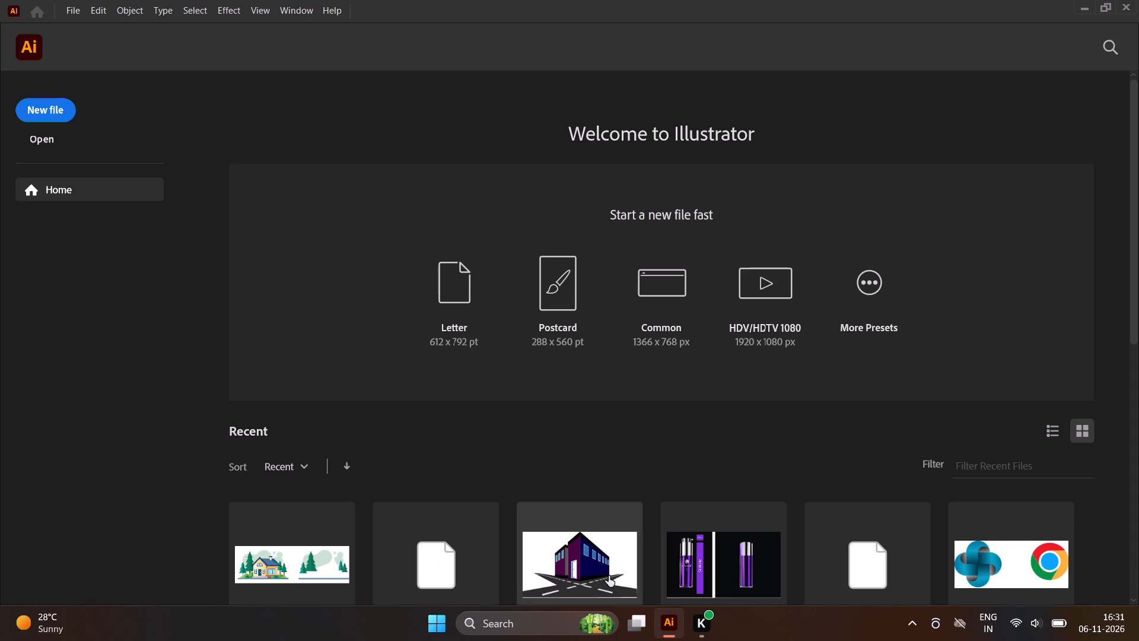
Open the recent house-and-trees illustration file 12.ai.
{"action": "double_click", "coordinate": [251, 551]}
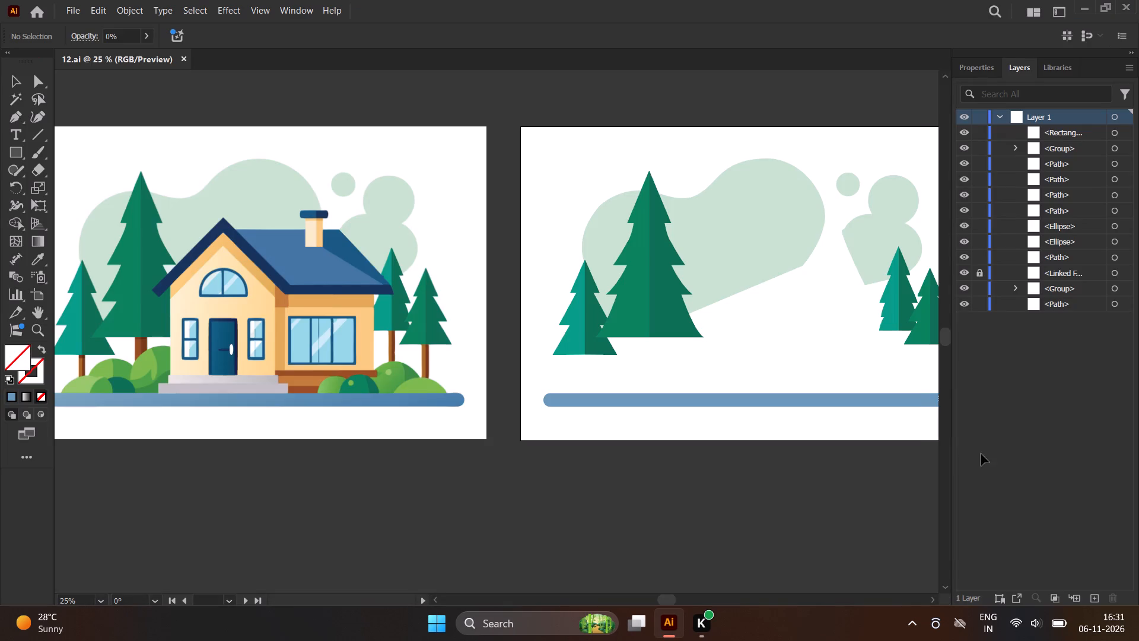
Examine the house reference artboard and compare it with the partly traced artboard beside it.
{"action": "scroll", "coordinate": [720, 418], "scroll_direction": "down", "scroll_amount": 1}
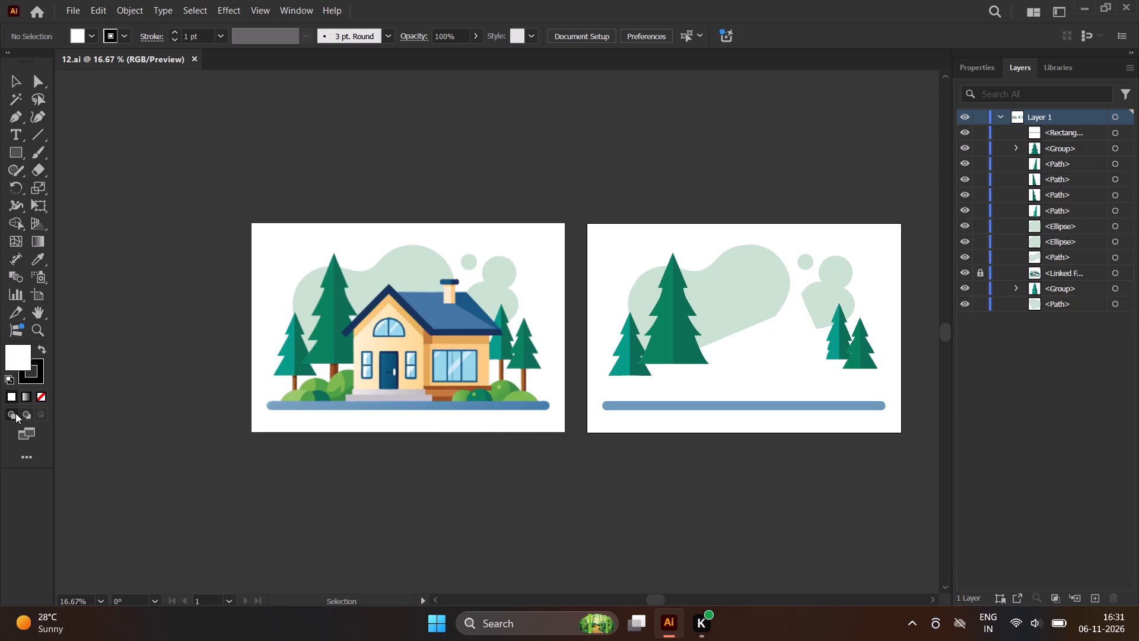
{"action": "scroll", "coordinate": [204, 405], "scroll_direction": "down", "scroll_amount": 1}
{"action": "scroll", "coordinate": [393, 391], "scroll_direction": "up", "scroll_amount": 1}
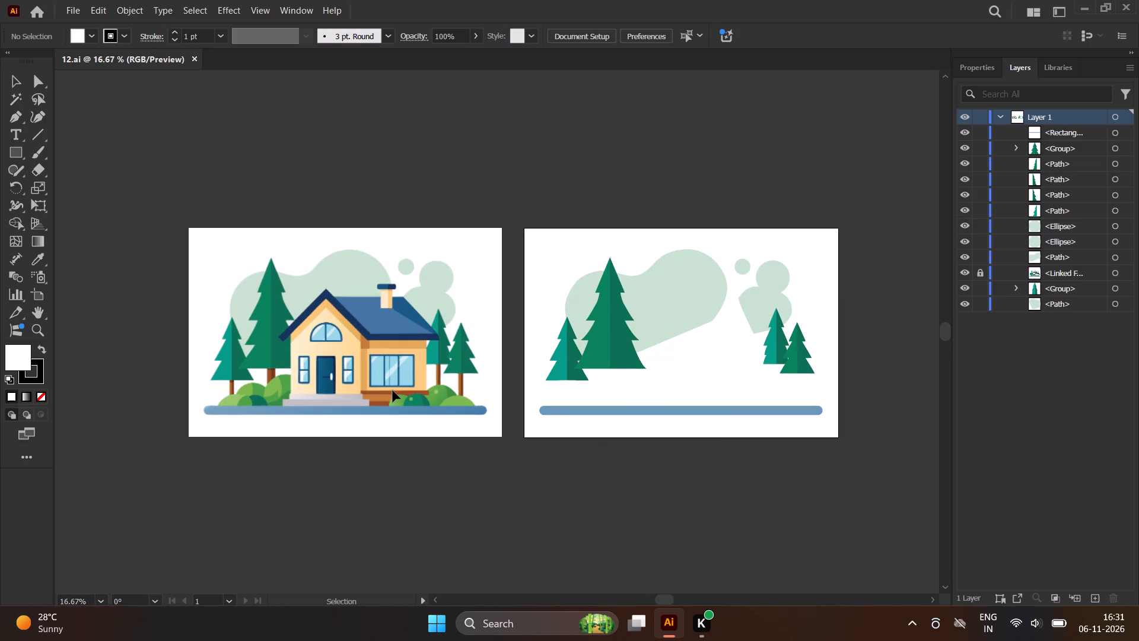
{"action": "scroll", "coordinate": [287, 397], "scroll_direction": "up", "scroll_amount": 2}
{"action": "scroll", "coordinate": [164, 415], "scroll_direction": "down", "scroll_amount": 1}
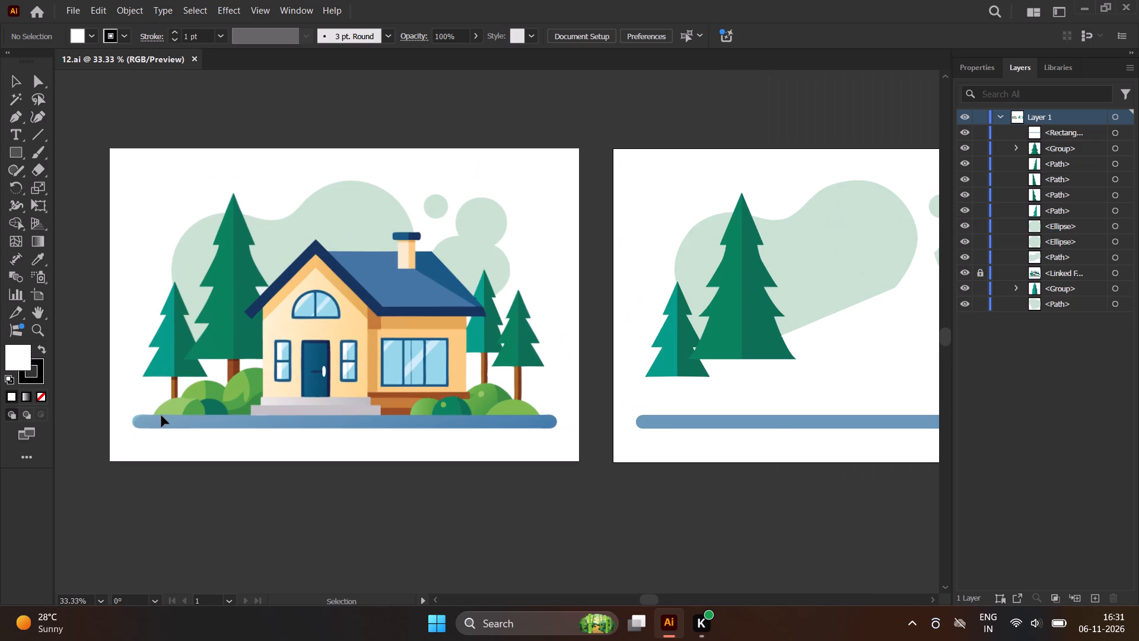
{"action": "scroll", "coordinate": [183, 403], "scroll_direction": "down", "scroll_amount": 1}
{"action": "scroll", "coordinate": [284, 408], "scroll_direction": "up", "scroll_amount": 2}
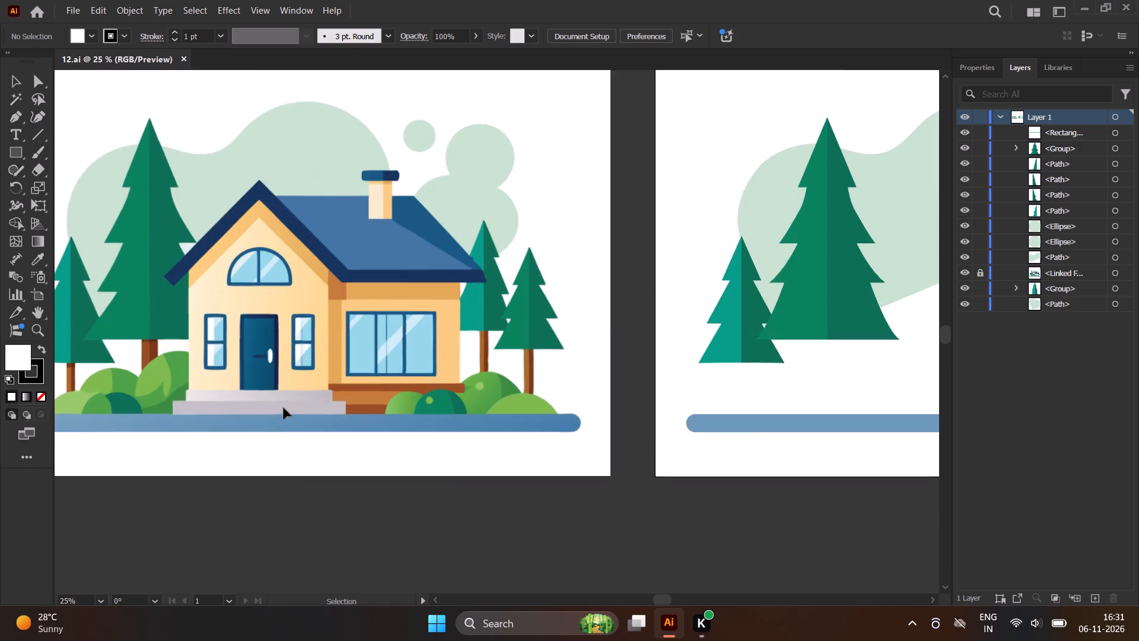
{"action": "scroll", "coordinate": [284, 408], "scroll_direction": "up", "scroll_amount": 1}
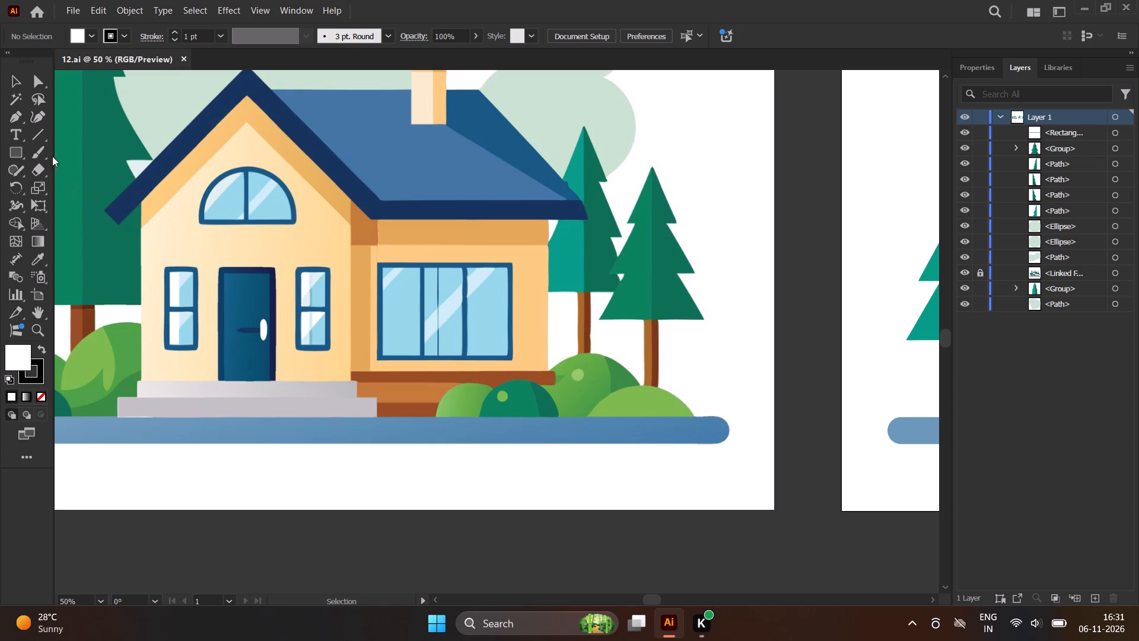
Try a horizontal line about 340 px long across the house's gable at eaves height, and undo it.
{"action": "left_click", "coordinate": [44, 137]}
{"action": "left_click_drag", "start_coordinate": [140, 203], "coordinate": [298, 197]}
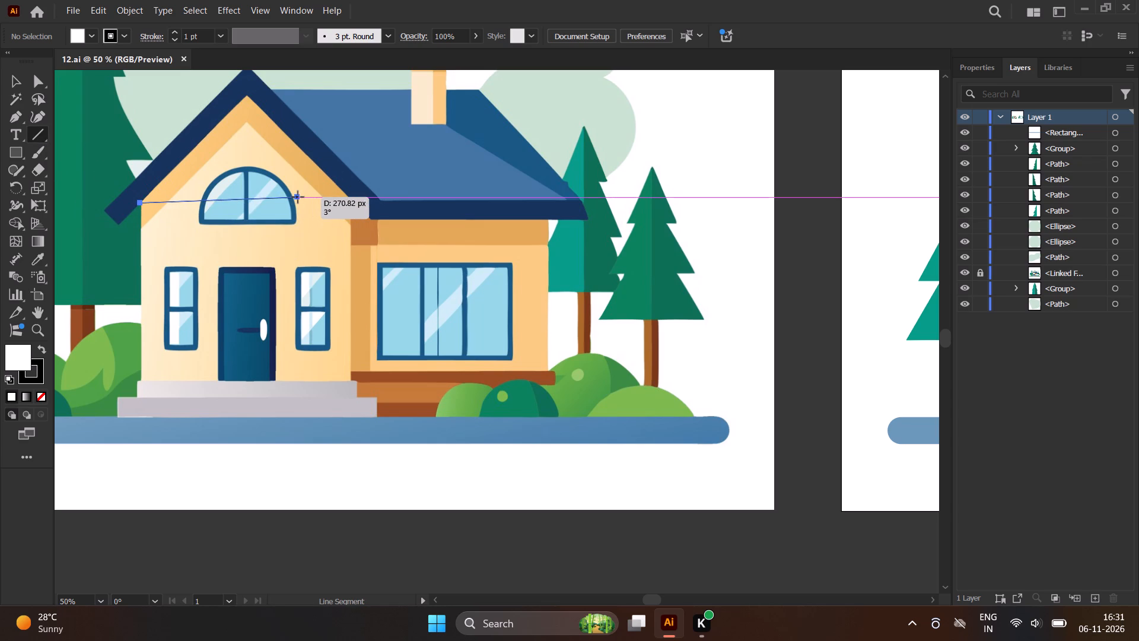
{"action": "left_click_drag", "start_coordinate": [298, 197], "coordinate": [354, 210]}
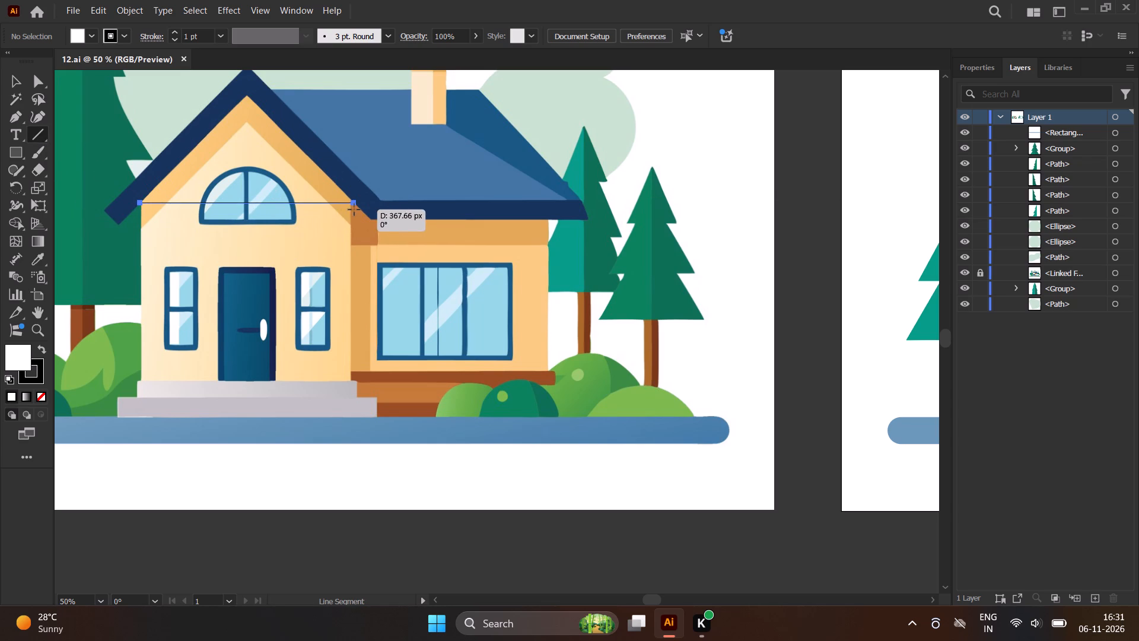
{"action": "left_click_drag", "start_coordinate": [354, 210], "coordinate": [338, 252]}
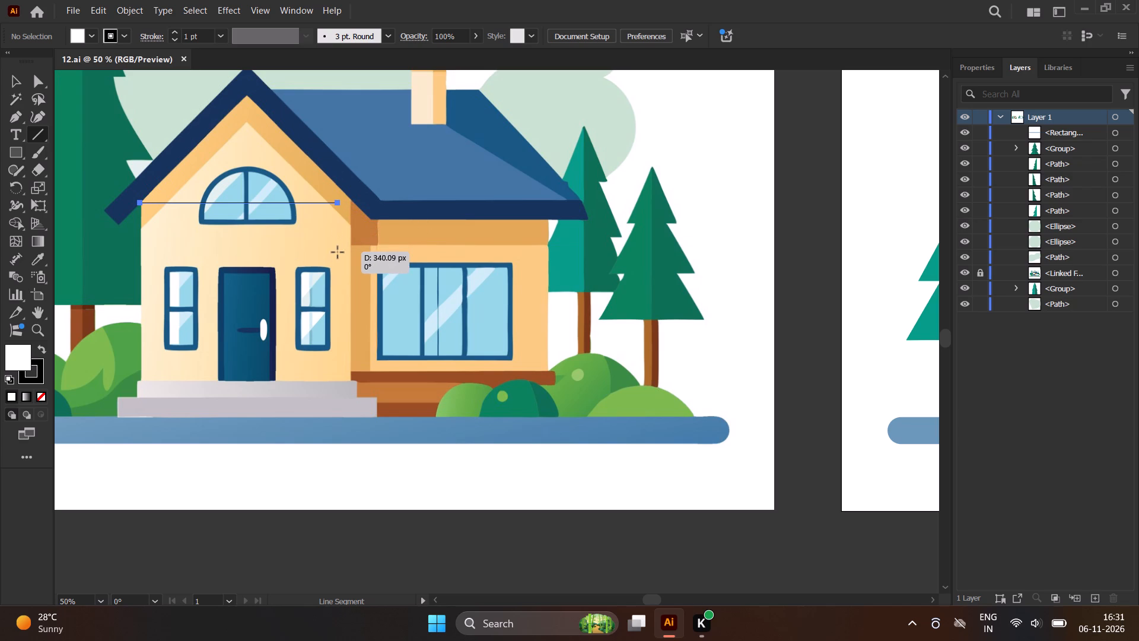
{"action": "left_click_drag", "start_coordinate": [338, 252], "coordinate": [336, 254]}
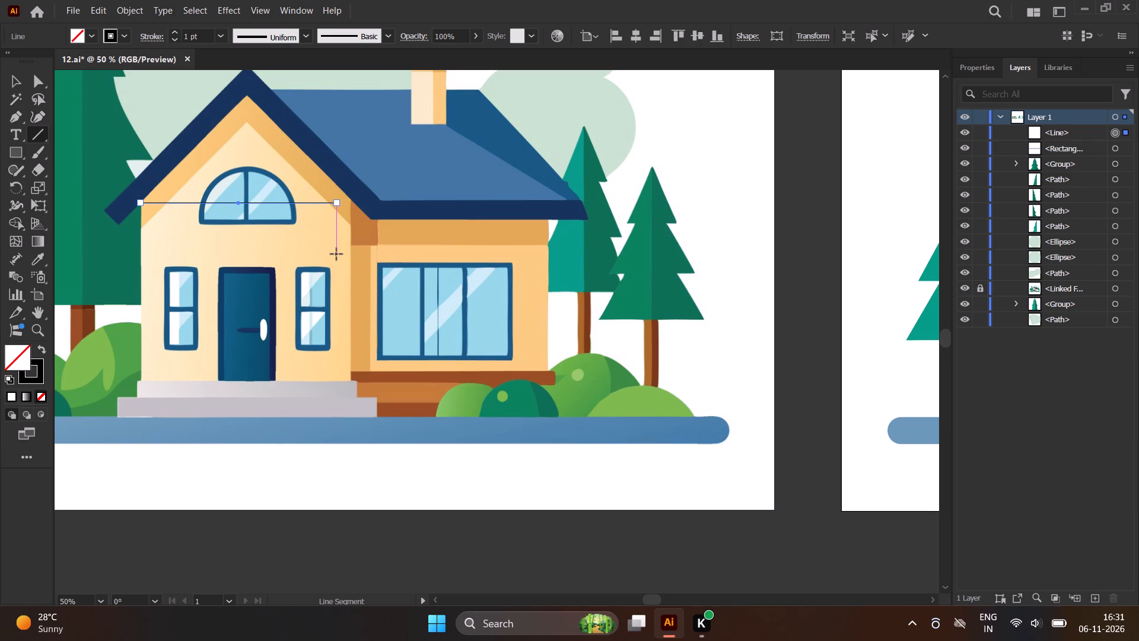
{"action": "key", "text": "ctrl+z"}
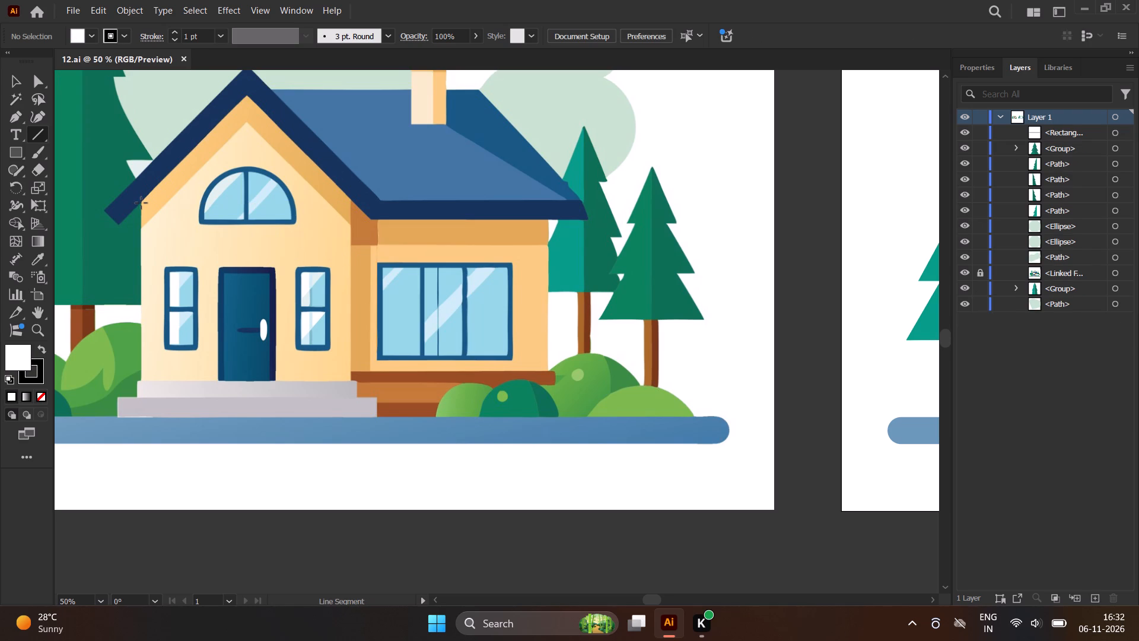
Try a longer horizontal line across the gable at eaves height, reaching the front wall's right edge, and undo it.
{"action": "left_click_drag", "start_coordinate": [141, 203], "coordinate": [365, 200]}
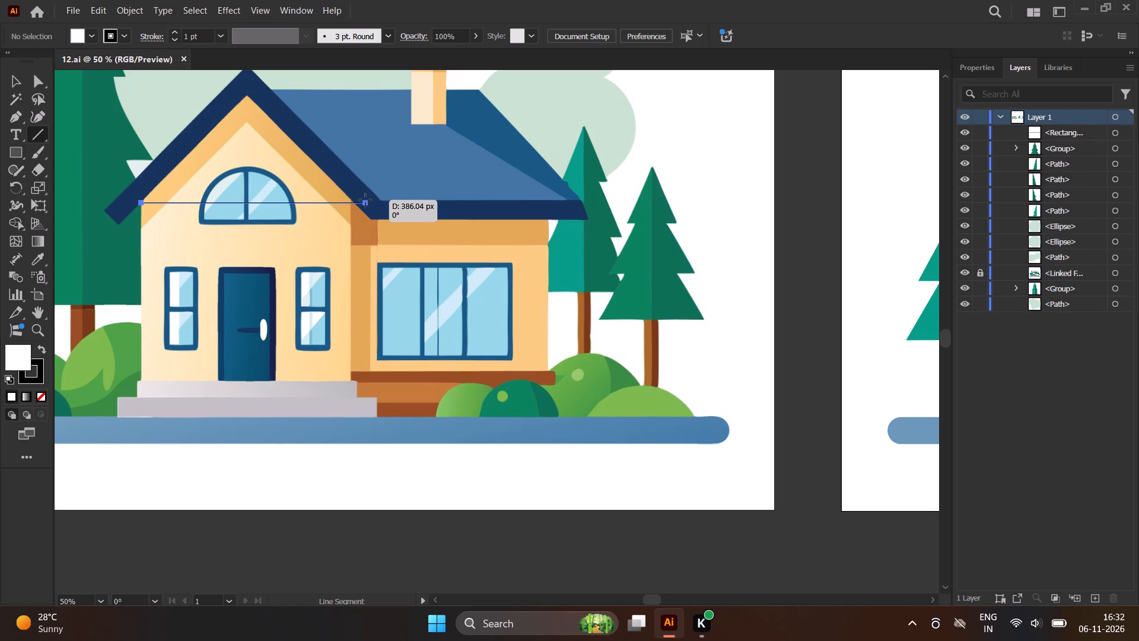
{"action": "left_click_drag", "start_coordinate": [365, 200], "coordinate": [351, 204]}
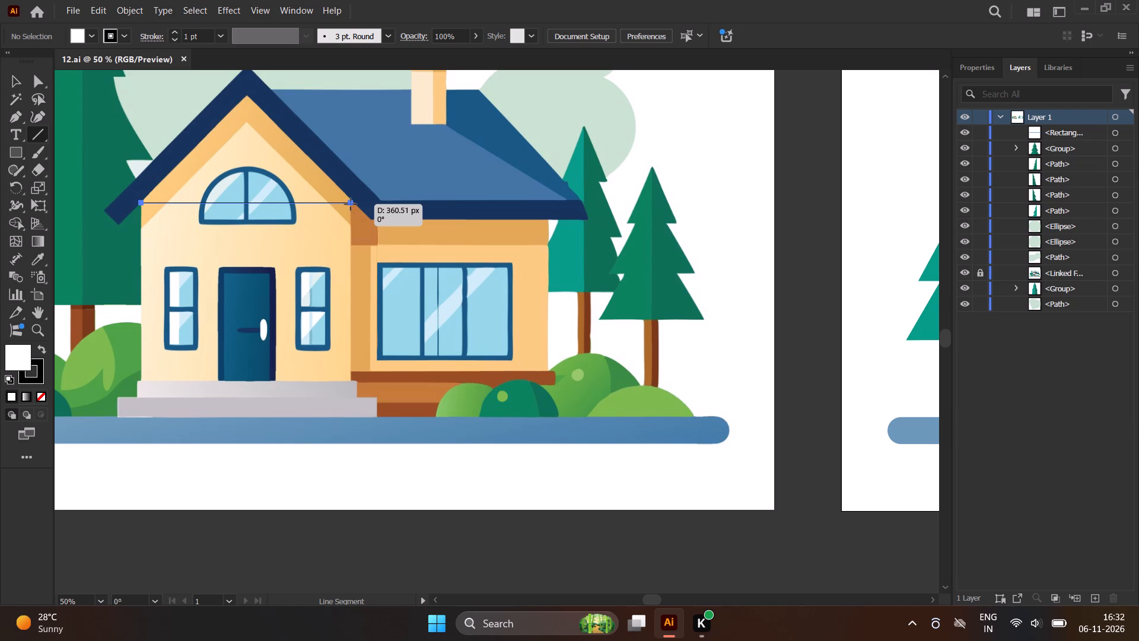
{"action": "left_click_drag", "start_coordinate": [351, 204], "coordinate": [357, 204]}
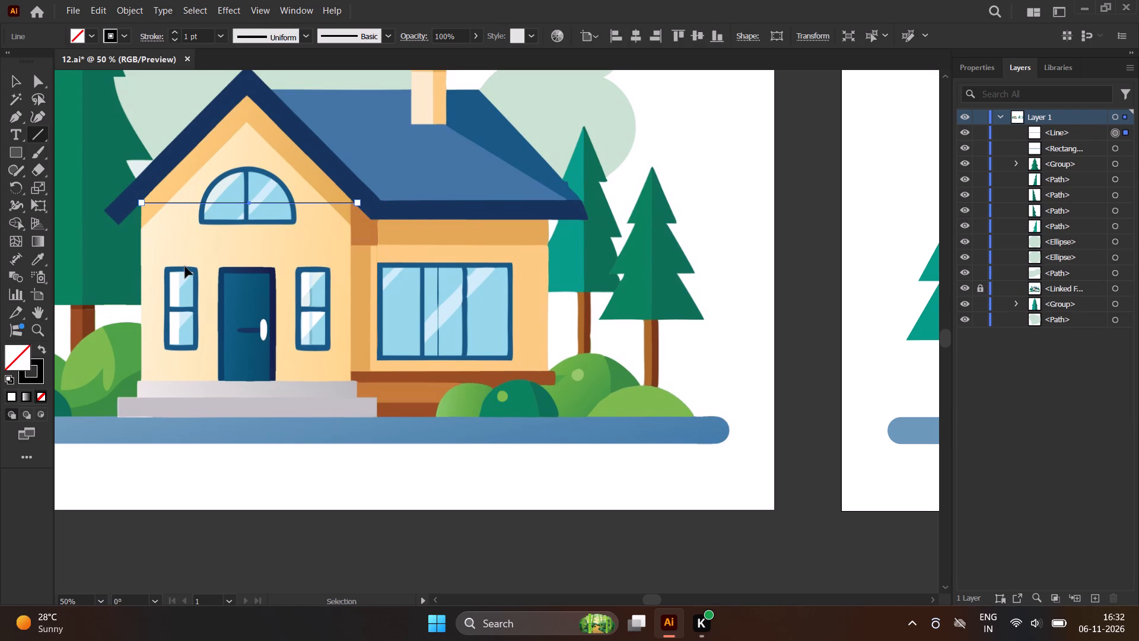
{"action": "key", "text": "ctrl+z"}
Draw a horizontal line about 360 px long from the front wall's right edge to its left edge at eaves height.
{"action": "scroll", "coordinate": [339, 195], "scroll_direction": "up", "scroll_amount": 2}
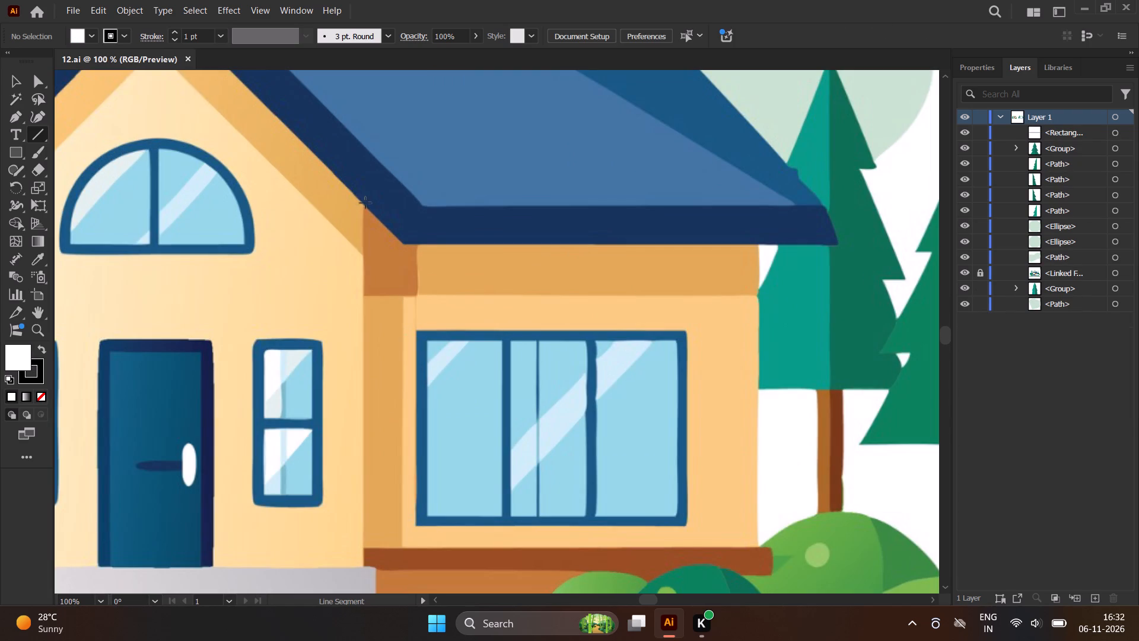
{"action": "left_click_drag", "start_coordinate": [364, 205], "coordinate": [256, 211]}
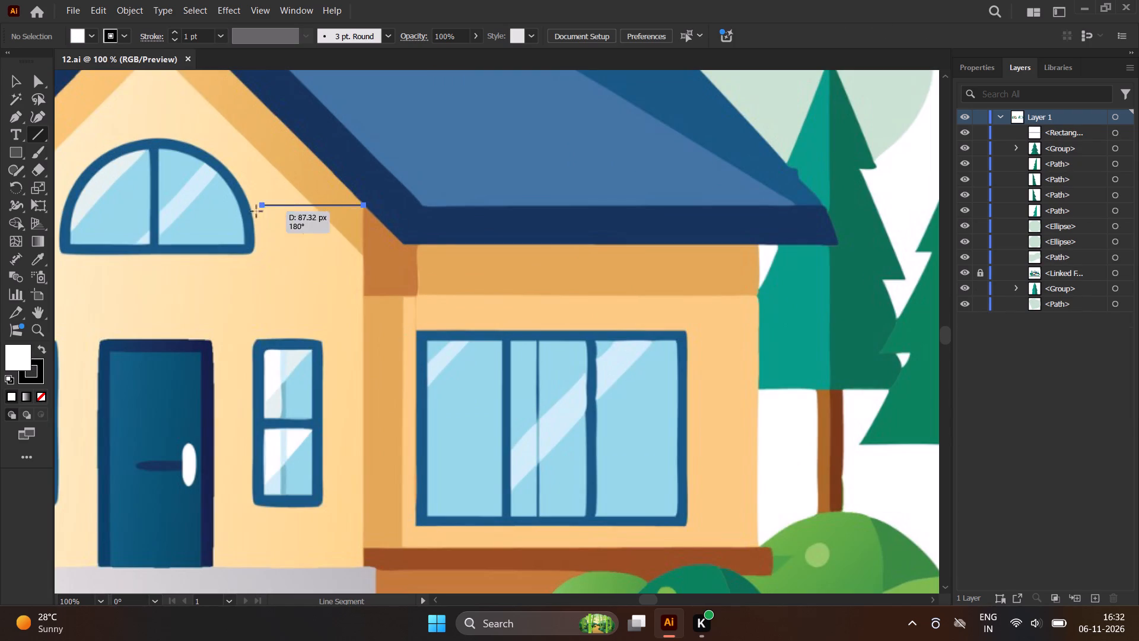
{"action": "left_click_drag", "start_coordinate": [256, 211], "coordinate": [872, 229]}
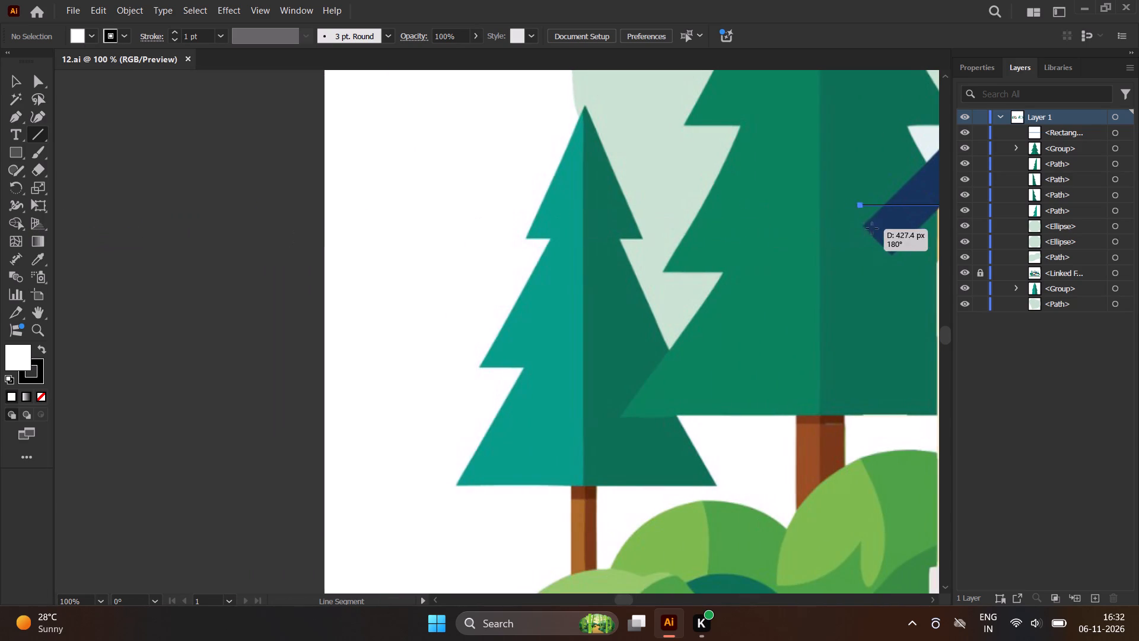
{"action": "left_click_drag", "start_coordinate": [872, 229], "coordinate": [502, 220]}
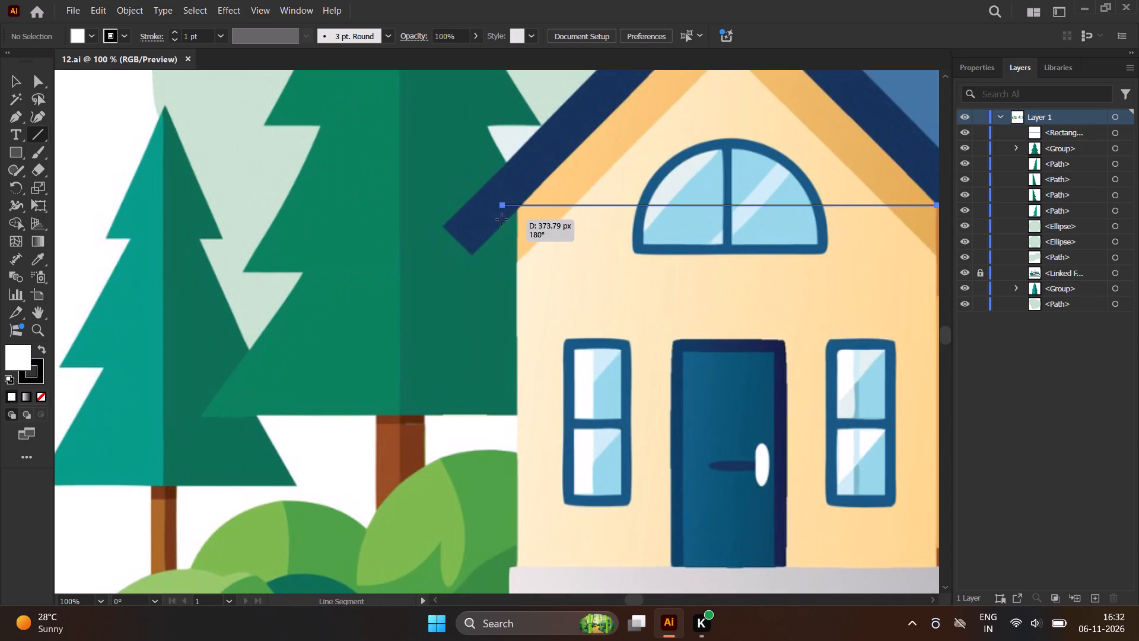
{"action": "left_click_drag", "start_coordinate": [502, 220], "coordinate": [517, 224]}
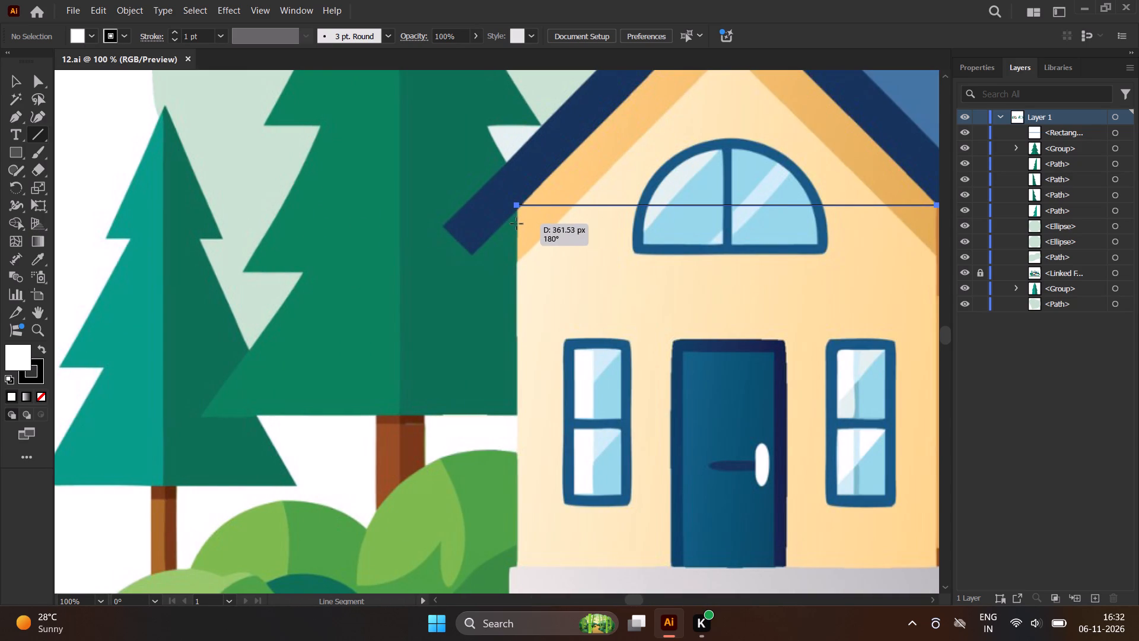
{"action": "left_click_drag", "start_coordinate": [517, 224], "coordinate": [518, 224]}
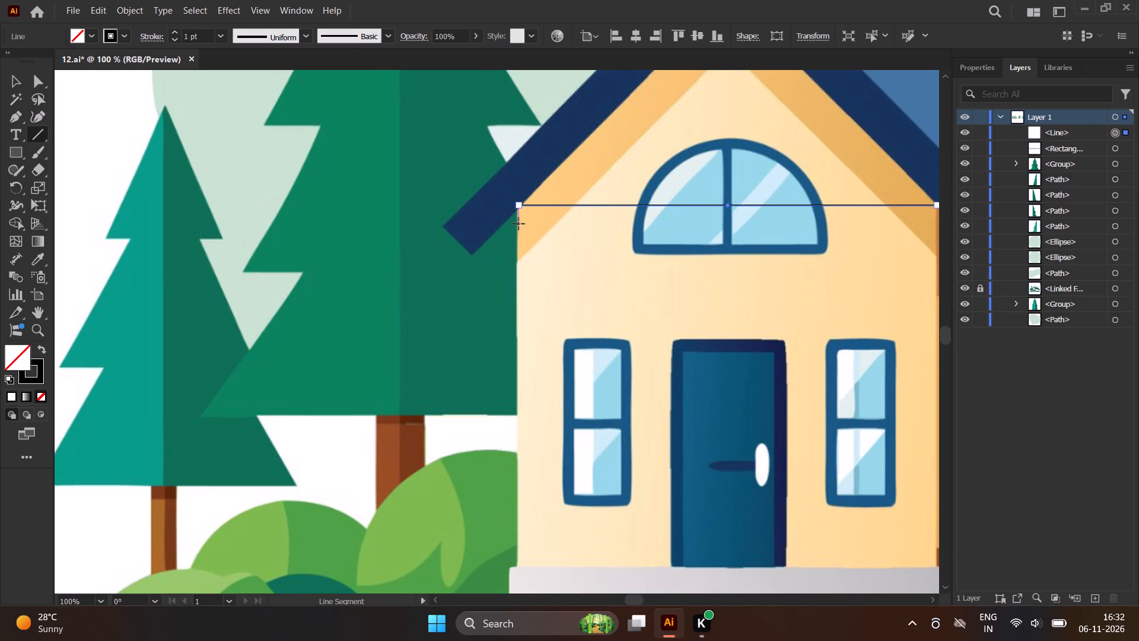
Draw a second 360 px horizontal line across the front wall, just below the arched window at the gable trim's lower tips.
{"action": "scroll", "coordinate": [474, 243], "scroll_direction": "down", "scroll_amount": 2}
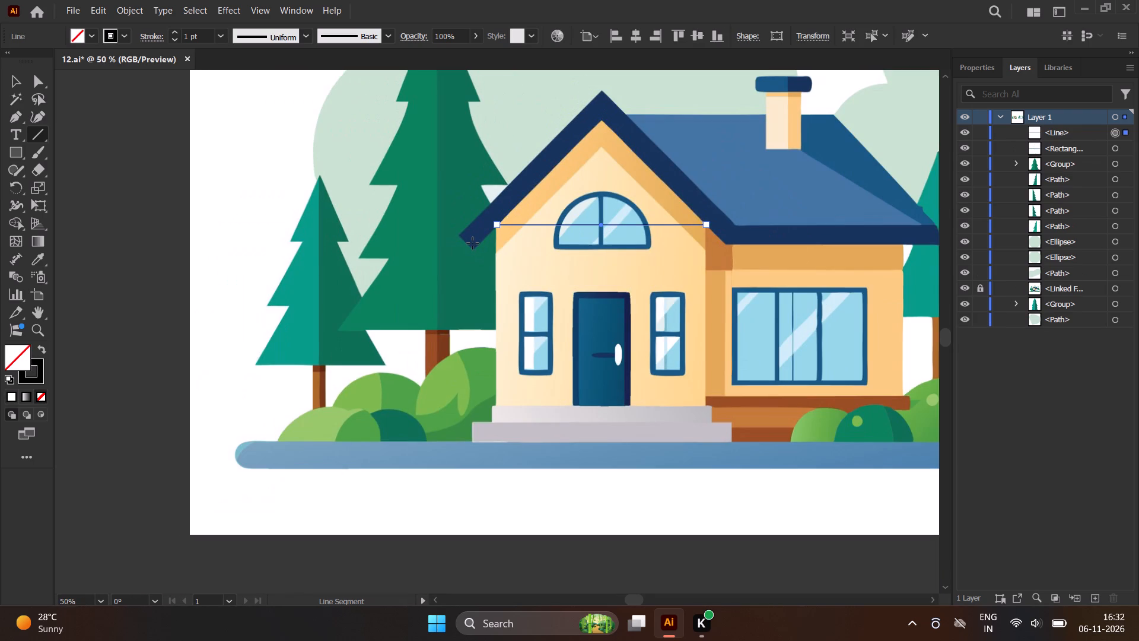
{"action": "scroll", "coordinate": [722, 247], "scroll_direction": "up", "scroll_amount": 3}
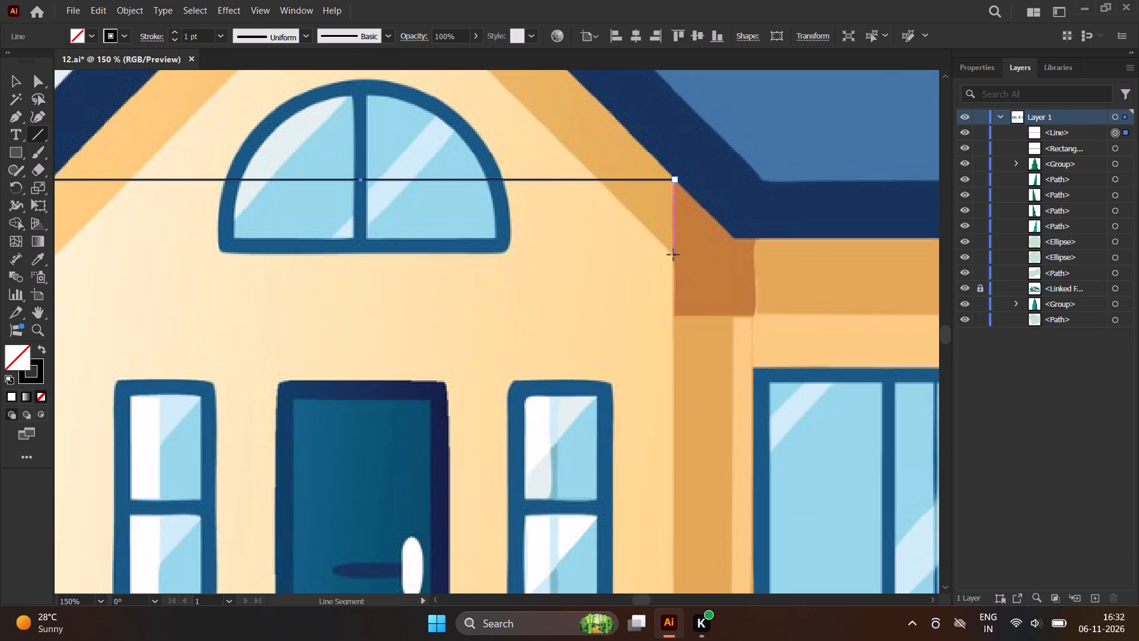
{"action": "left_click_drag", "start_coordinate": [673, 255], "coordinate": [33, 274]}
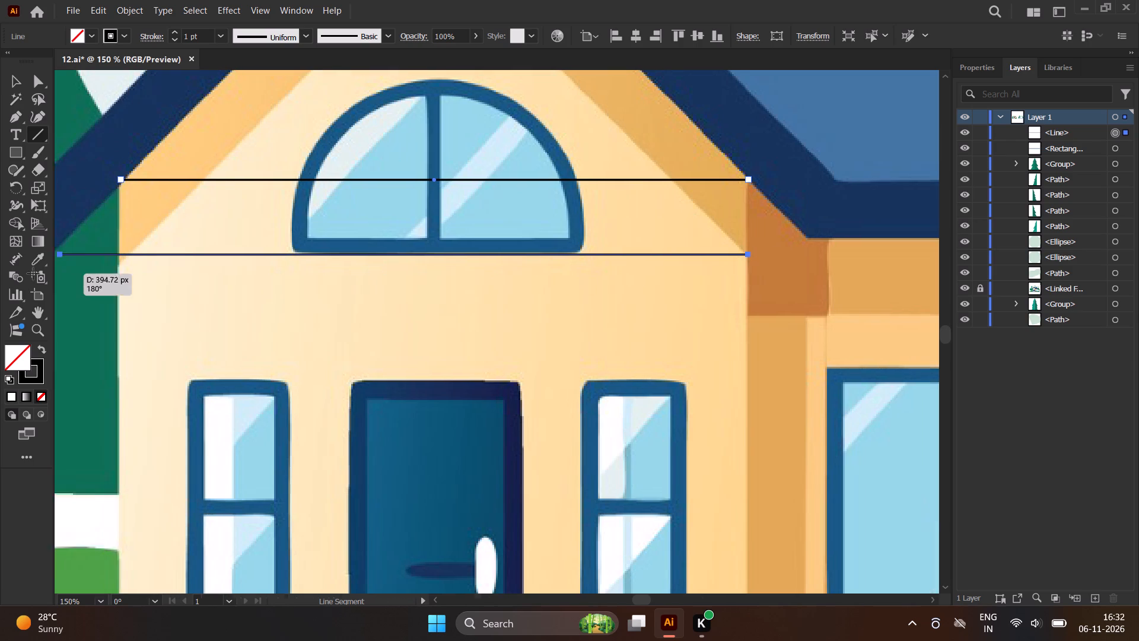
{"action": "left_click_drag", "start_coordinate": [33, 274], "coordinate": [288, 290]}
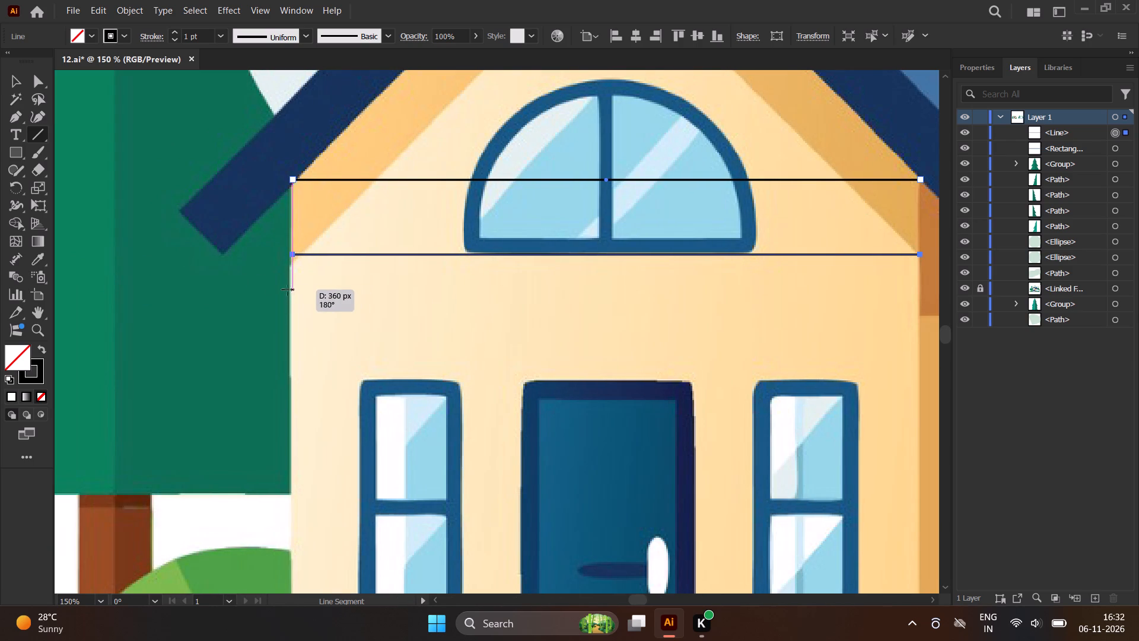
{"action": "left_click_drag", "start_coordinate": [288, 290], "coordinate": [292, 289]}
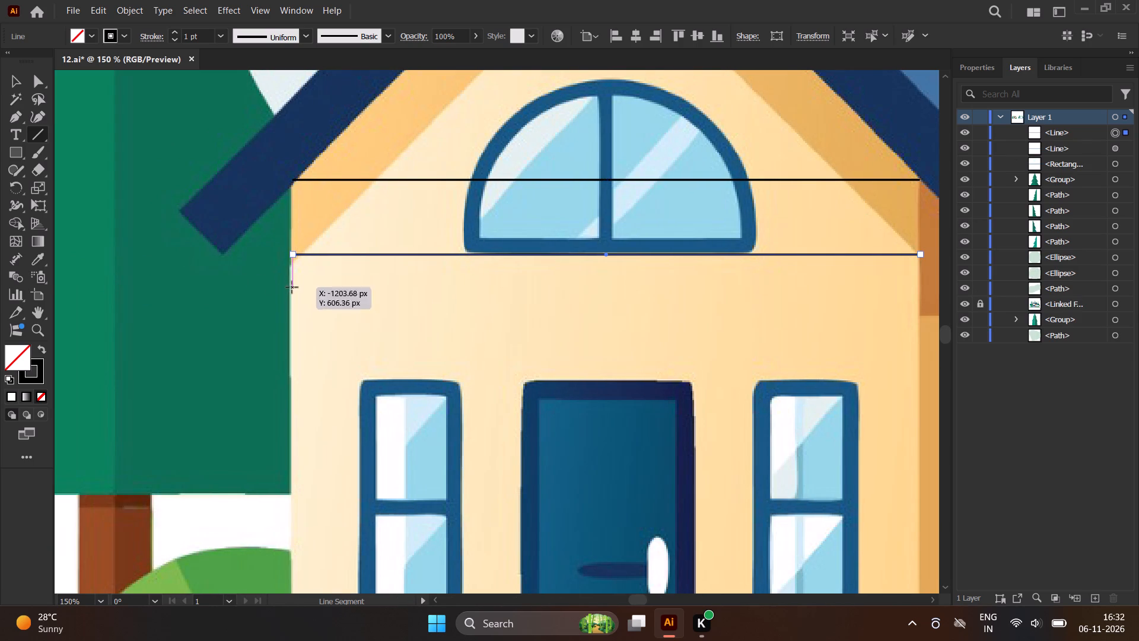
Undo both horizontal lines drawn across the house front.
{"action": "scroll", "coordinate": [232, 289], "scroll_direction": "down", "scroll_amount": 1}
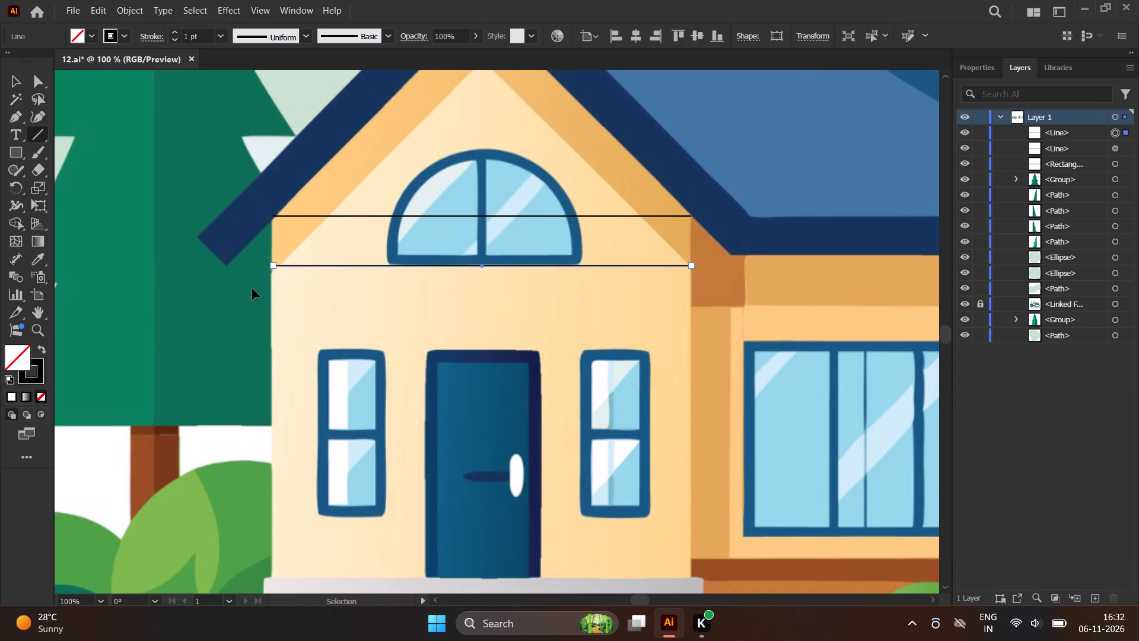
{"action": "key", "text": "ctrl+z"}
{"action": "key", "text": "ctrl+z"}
Draw a rectangle about 365 by 265 px over the front wall, from just below the arched window down to the steps.
{"action": "scroll", "coordinate": [257, 275], "scroll_direction": "down", "scroll_amount": 2}
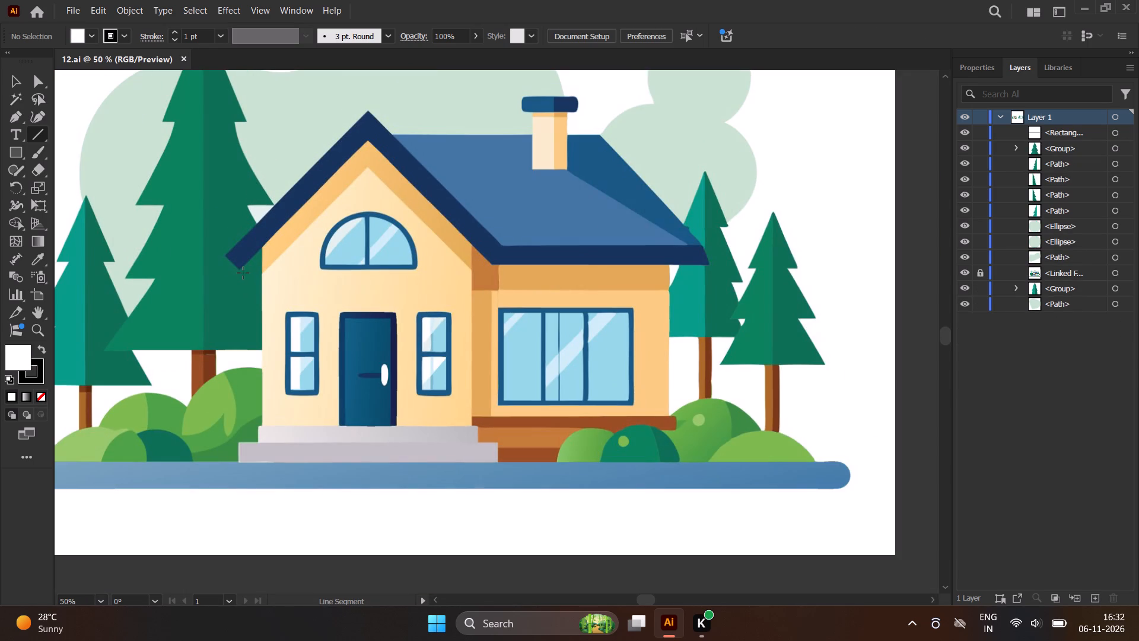
{"action": "key", "text": "m"}
{"action": "scroll", "coordinate": [258, 274], "scroll_direction": "down", "scroll_amount": 2}
{"action": "scroll", "coordinate": [285, 281], "scroll_direction": "up", "scroll_amount": 2}
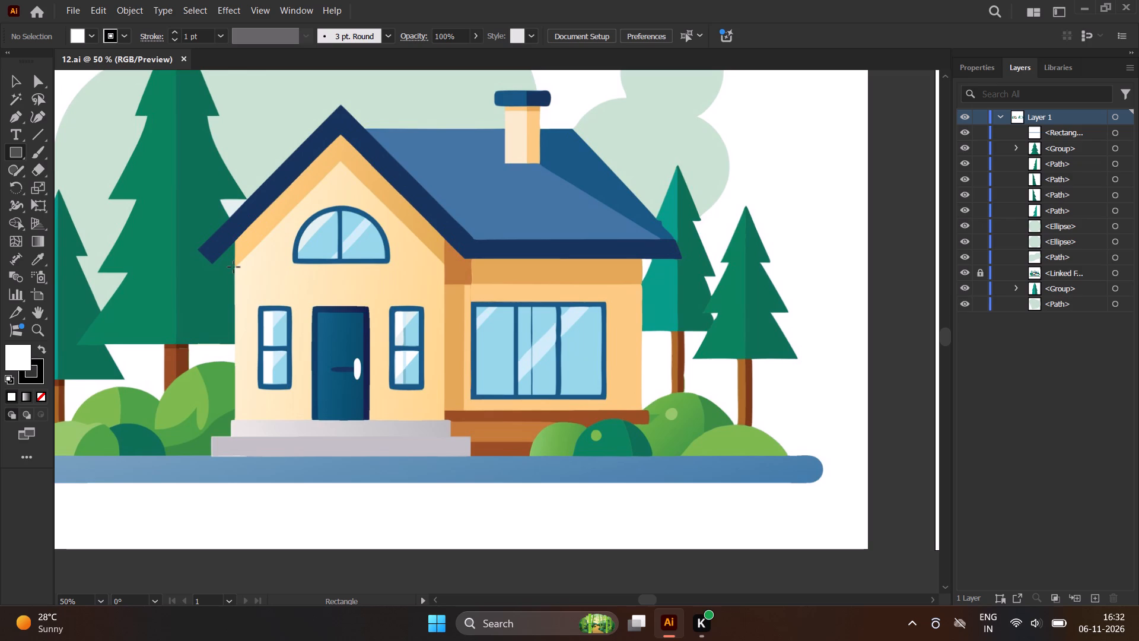
{"action": "left_click_drag", "start_coordinate": [234, 267], "coordinate": [338, 379]}
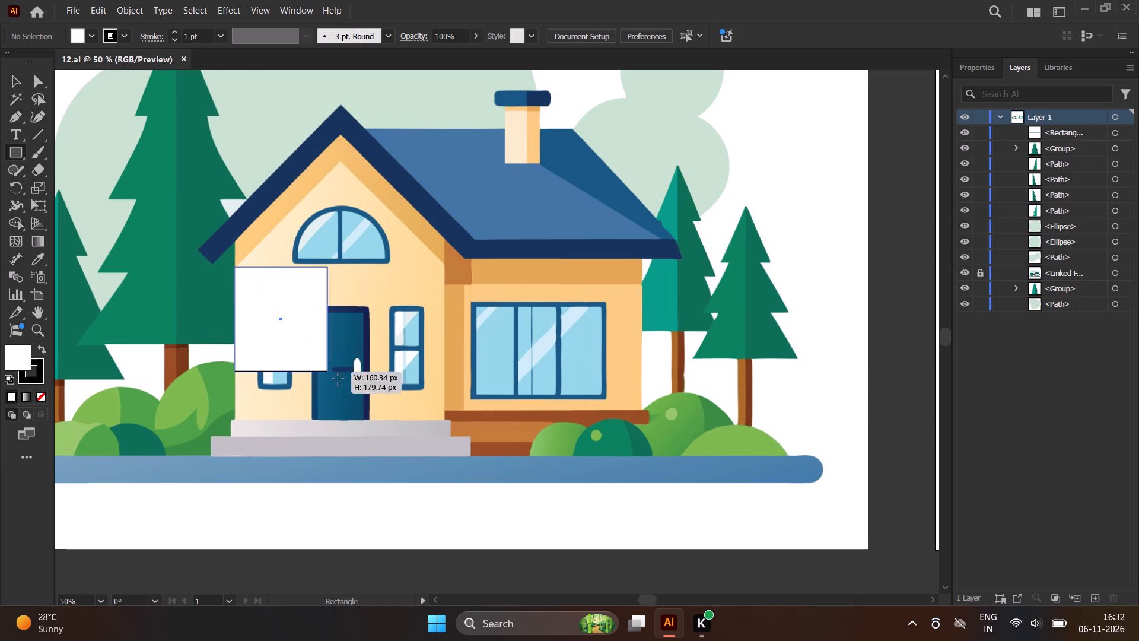
{"action": "left_click_drag", "start_coordinate": [338, 379], "coordinate": [434, 407]}
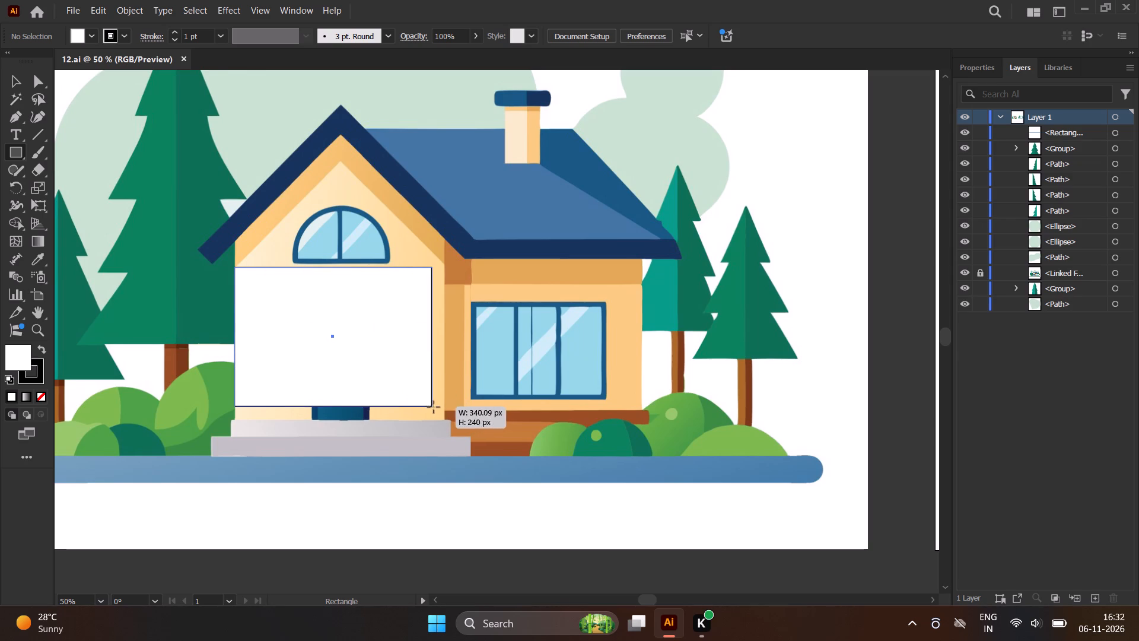
{"action": "left_click_drag", "start_coordinate": [434, 407], "coordinate": [438, 296]}
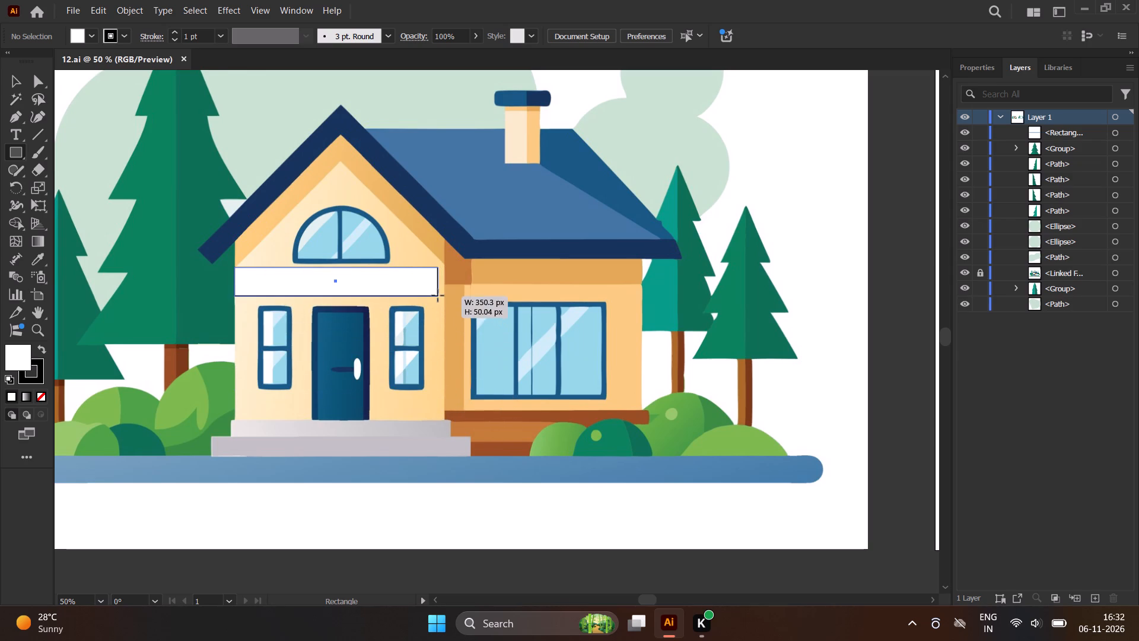
{"action": "left_click_drag", "start_coordinate": [438, 296], "coordinate": [438, 268]}
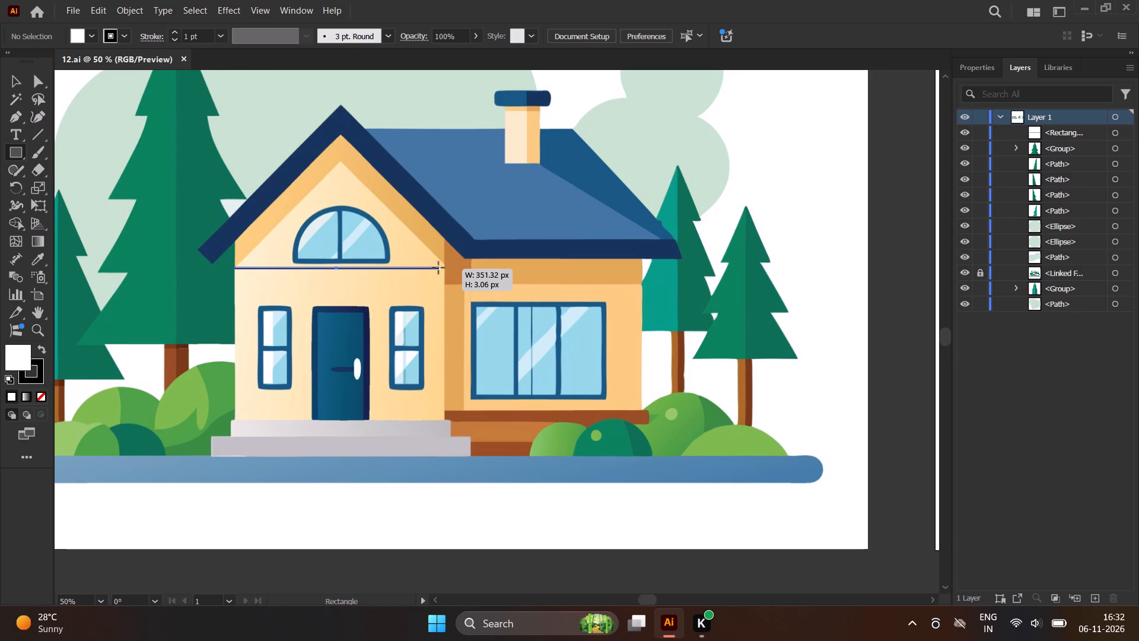
{"action": "left_click_drag", "start_coordinate": [438, 268], "coordinate": [435, 282]}
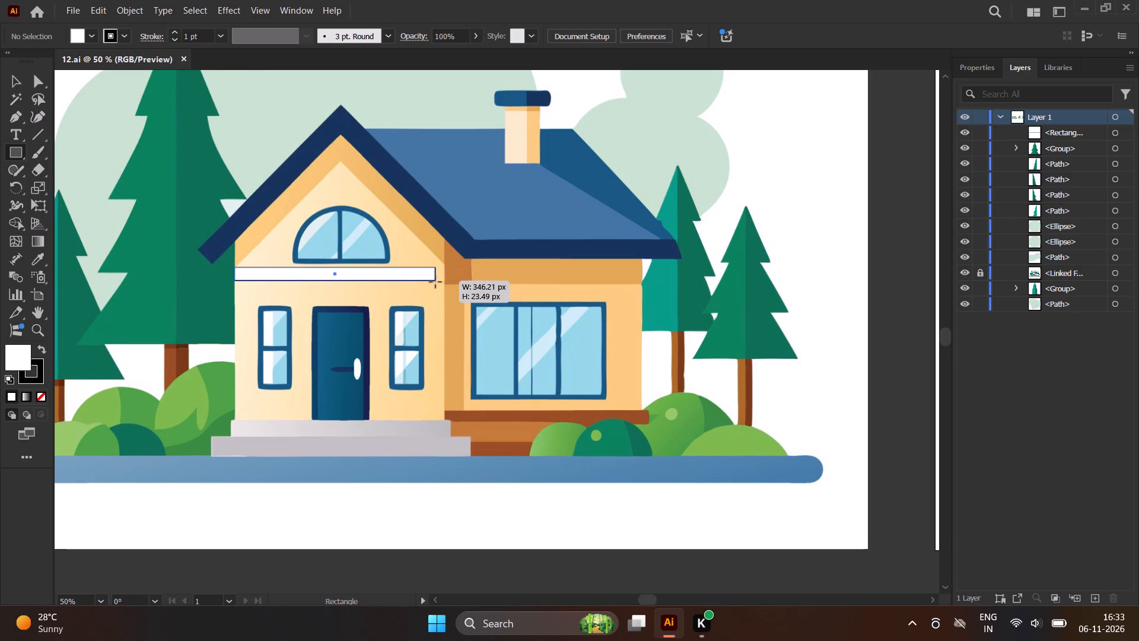
{"action": "left_click_drag", "start_coordinate": [435, 282], "coordinate": [443, 344]}
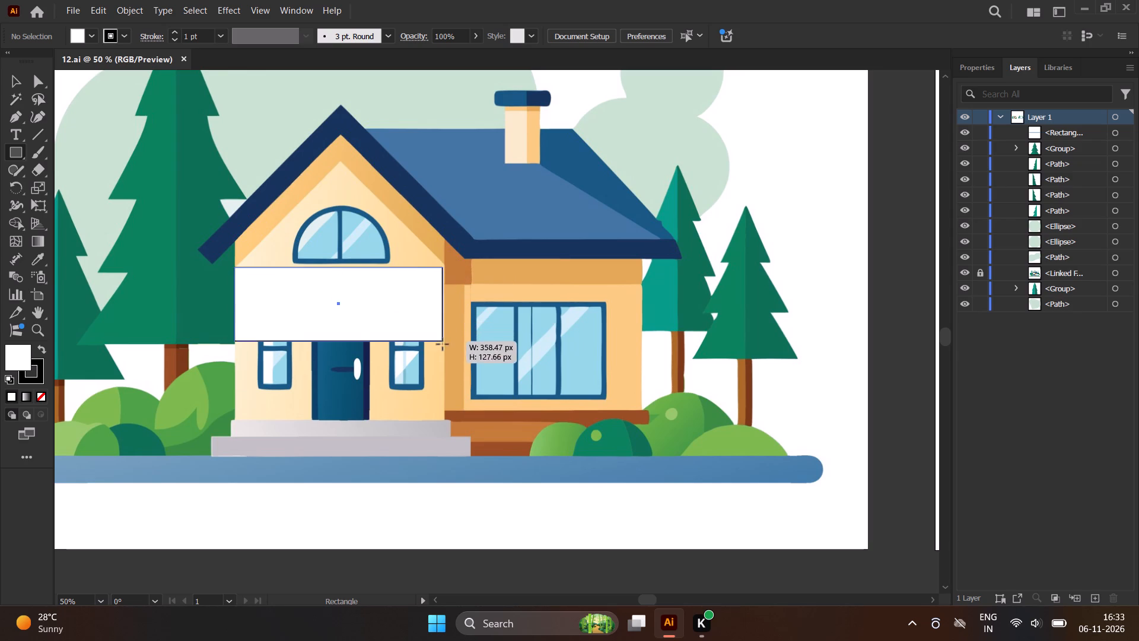
{"action": "left_click_drag", "start_coordinate": [443, 344], "coordinate": [446, 420]}
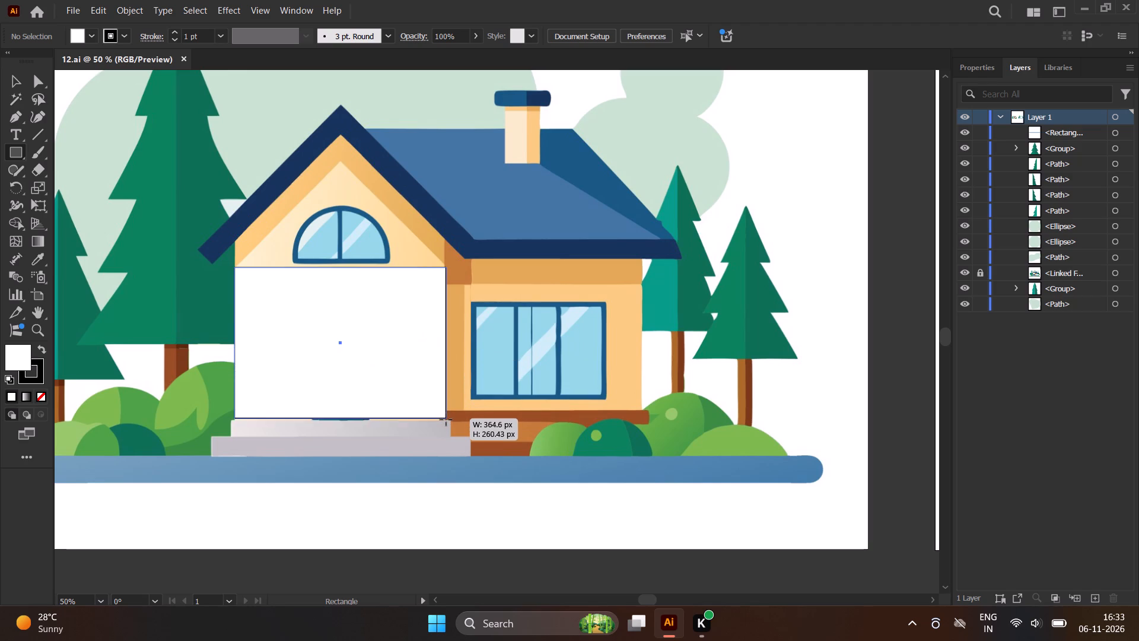
{"action": "left_click_drag", "start_coordinate": [446, 420], "coordinate": [446, 422]}
Extend the rectangle's upper left corner slightly upward to meet the gable trim's tip, making it about 266 px high.
{"action": "scroll", "coordinate": [444, 274], "scroll_direction": "up", "scroll_amount": 5}
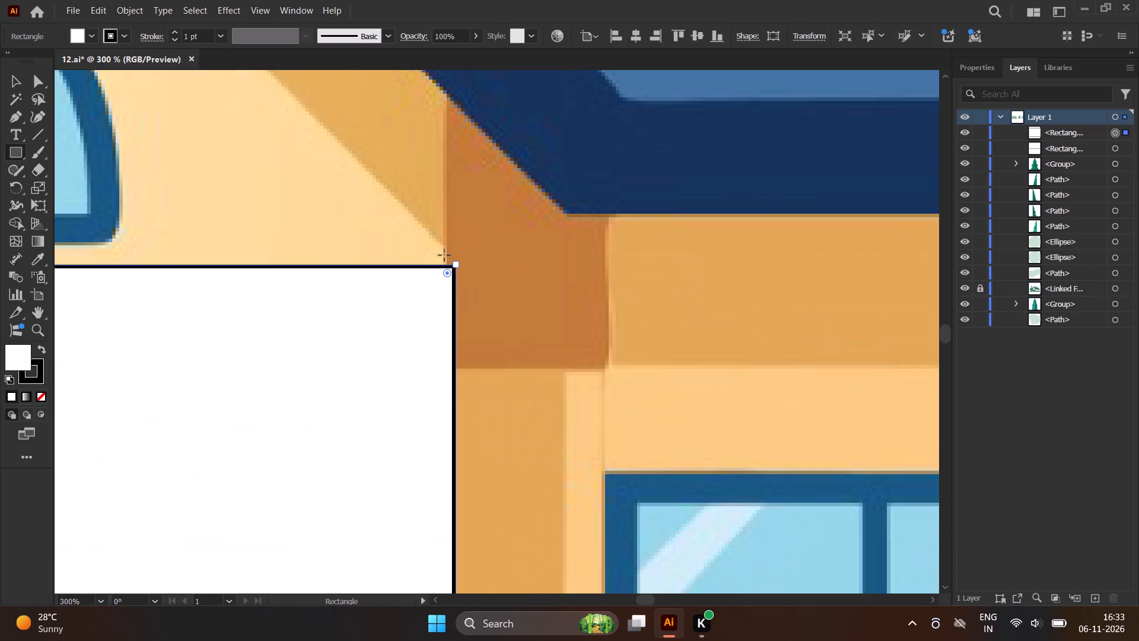
{"action": "scroll", "coordinate": [442, 261], "scroll_direction": "down", "scroll_amount": 5}
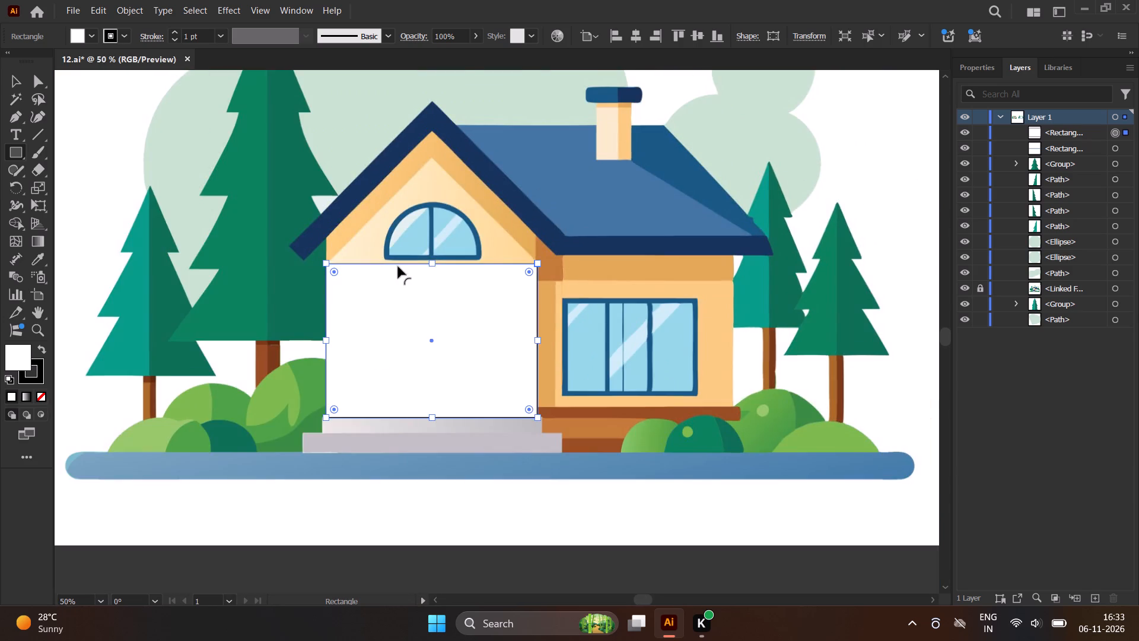
{"action": "scroll", "coordinate": [384, 266], "scroll_direction": "up", "scroll_amount": 6}
{"action": "scroll", "coordinate": [222, 259], "scroll_direction": "up", "scroll_amount": 1}
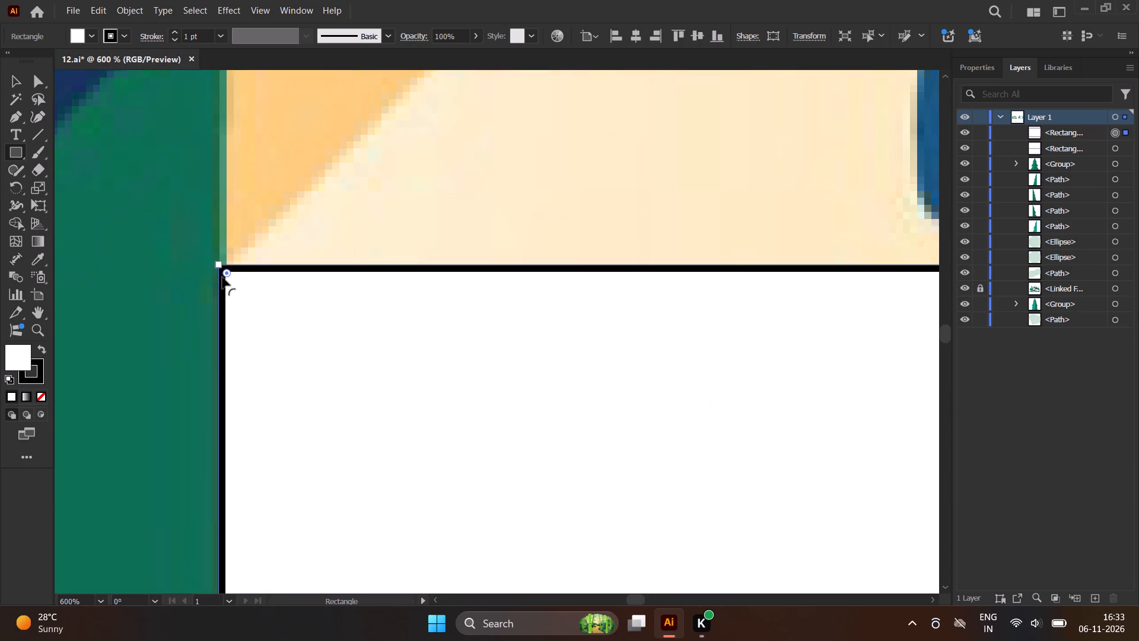
{"action": "left_click_drag", "start_coordinate": [219, 266], "coordinate": [226, 257]}
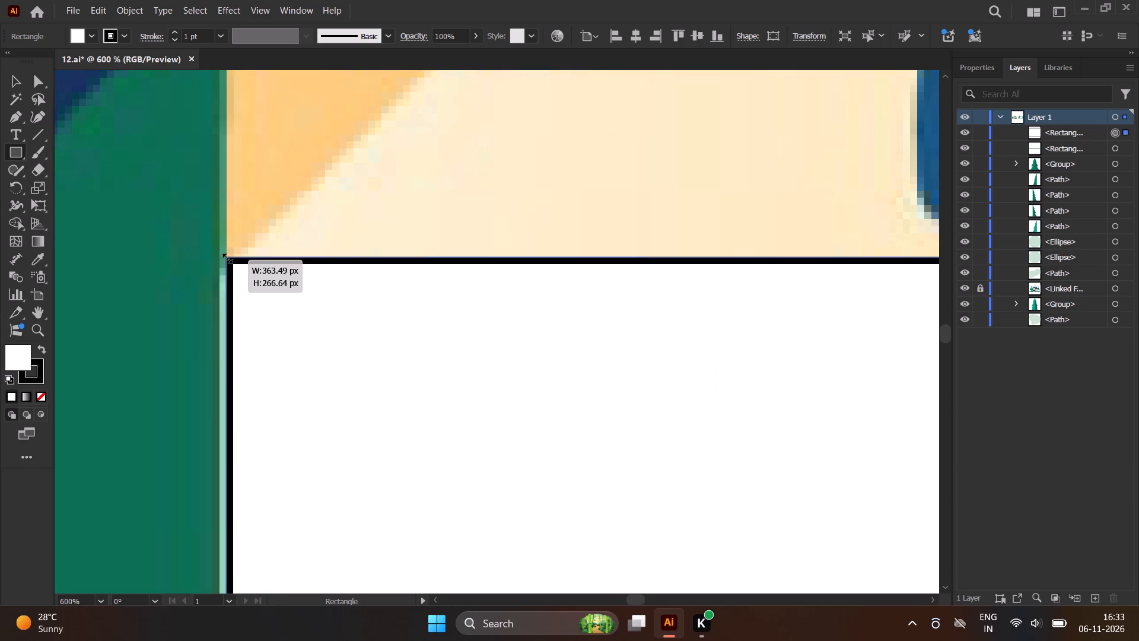
{"action": "left_click_drag", "start_coordinate": [226, 257], "coordinate": [222, 258]}
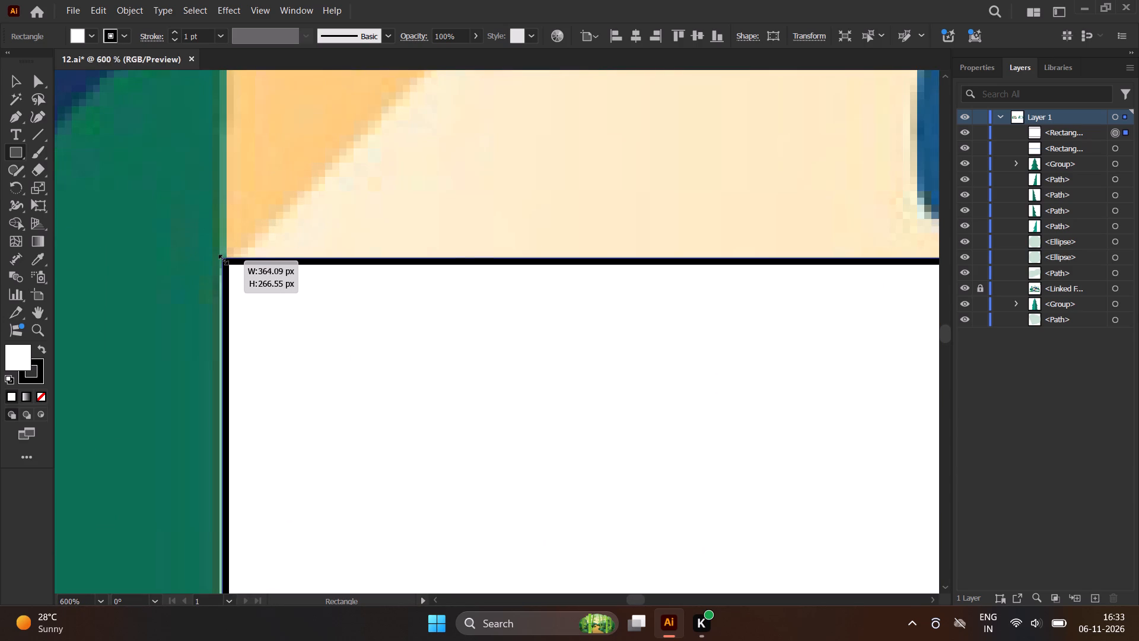
{"action": "left_click_drag", "start_coordinate": [222, 258], "coordinate": [222, 258]}
{"action": "left_click_drag", "start_coordinate": [222, 258], "coordinate": [220, 259]}
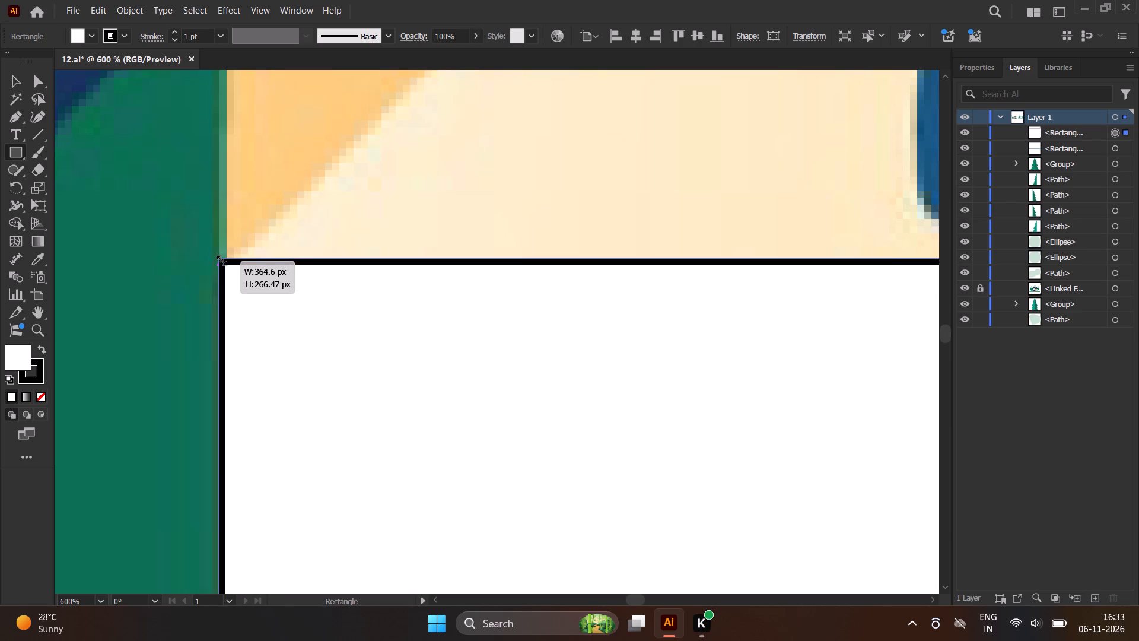
{"action": "left_click_drag", "start_coordinate": [220, 259], "coordinate": [220, 261]}
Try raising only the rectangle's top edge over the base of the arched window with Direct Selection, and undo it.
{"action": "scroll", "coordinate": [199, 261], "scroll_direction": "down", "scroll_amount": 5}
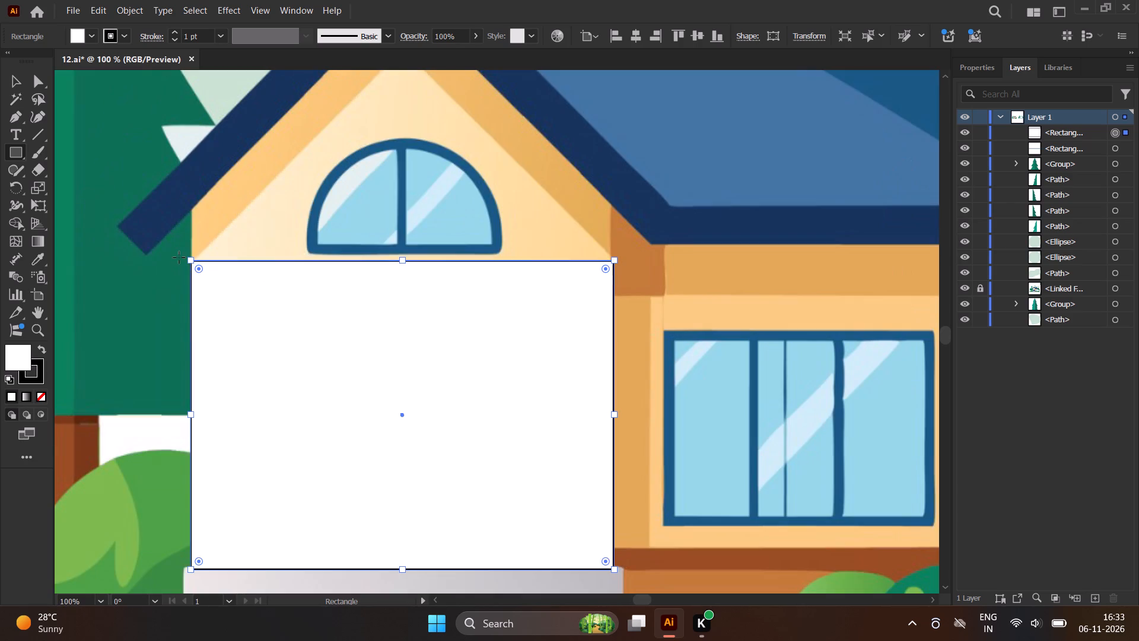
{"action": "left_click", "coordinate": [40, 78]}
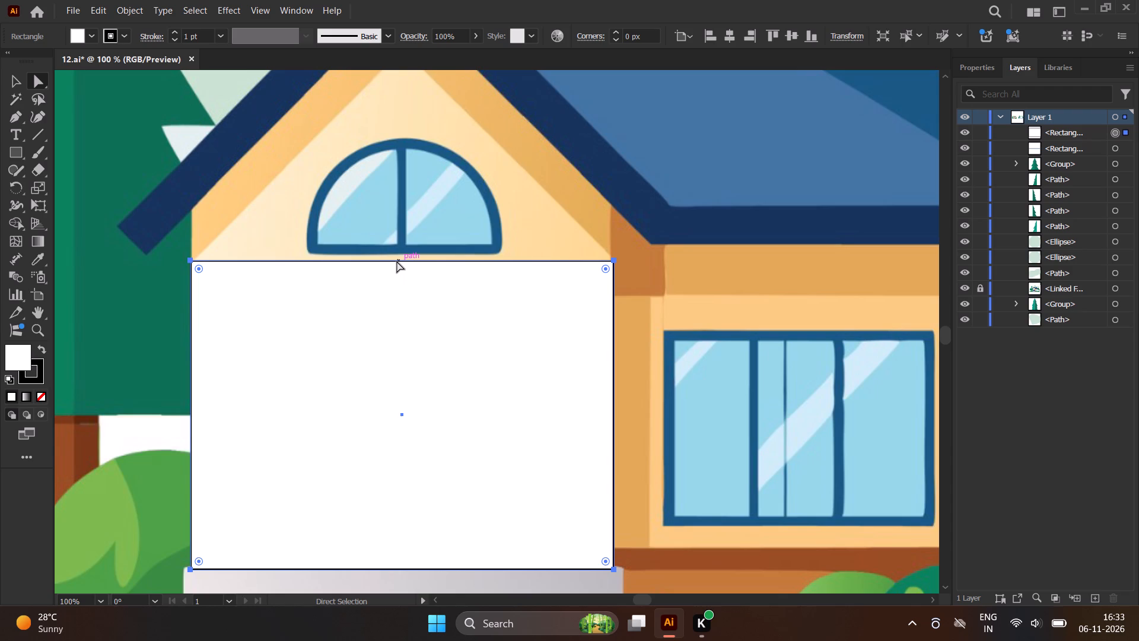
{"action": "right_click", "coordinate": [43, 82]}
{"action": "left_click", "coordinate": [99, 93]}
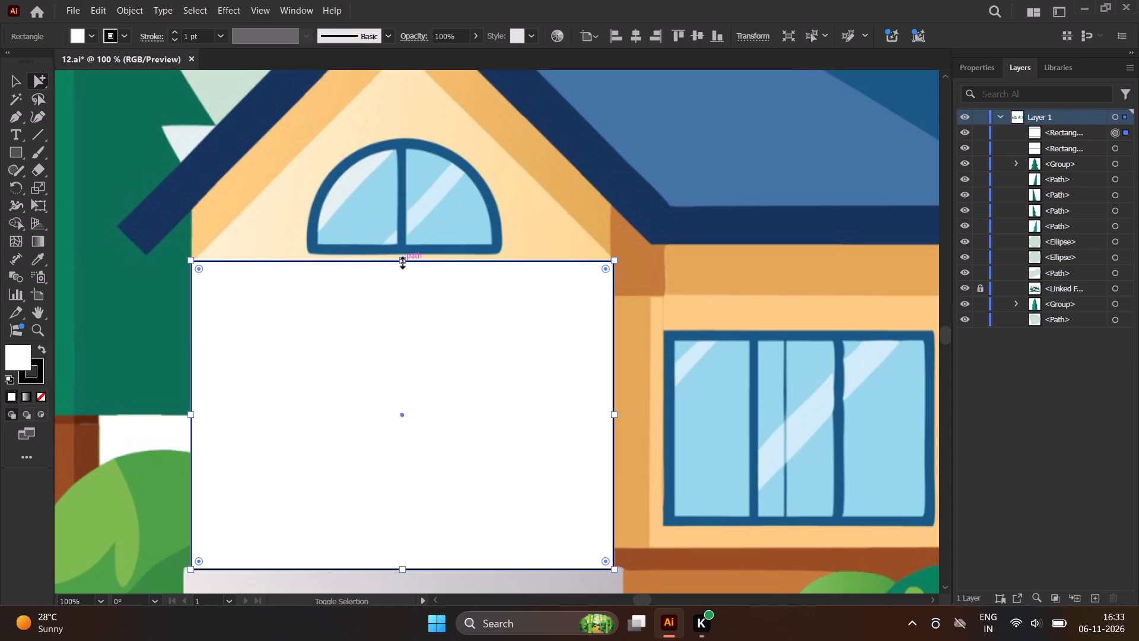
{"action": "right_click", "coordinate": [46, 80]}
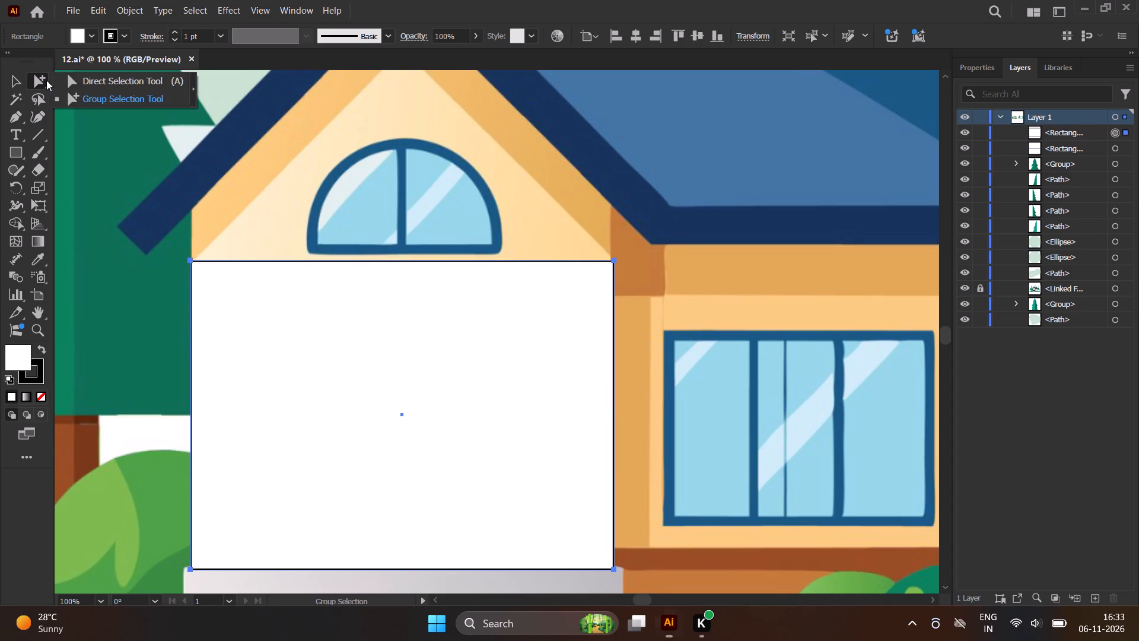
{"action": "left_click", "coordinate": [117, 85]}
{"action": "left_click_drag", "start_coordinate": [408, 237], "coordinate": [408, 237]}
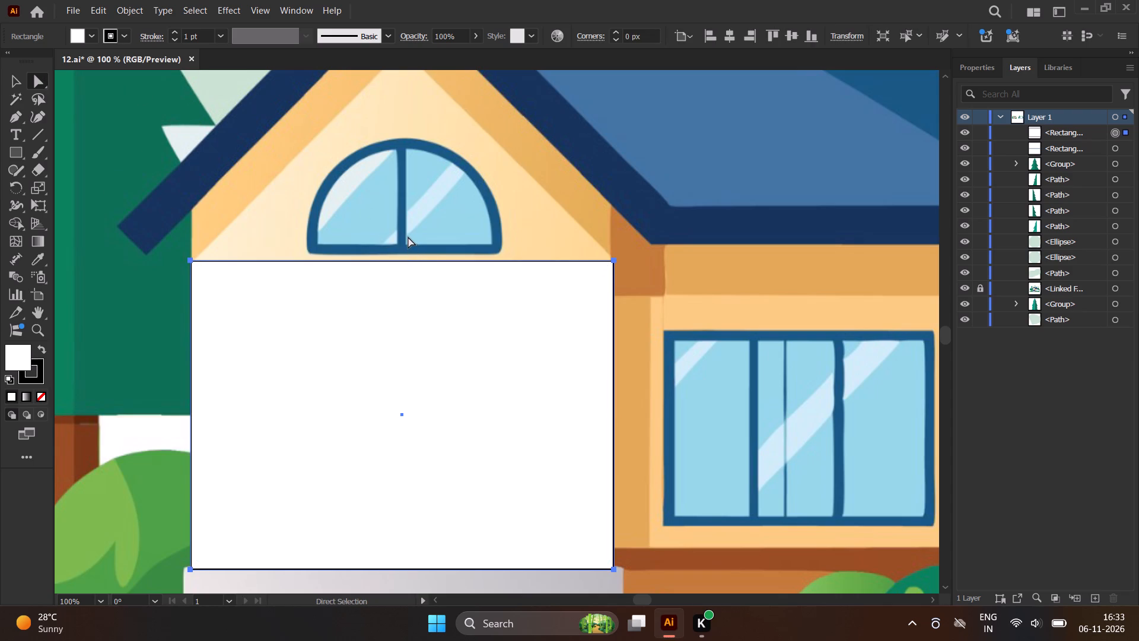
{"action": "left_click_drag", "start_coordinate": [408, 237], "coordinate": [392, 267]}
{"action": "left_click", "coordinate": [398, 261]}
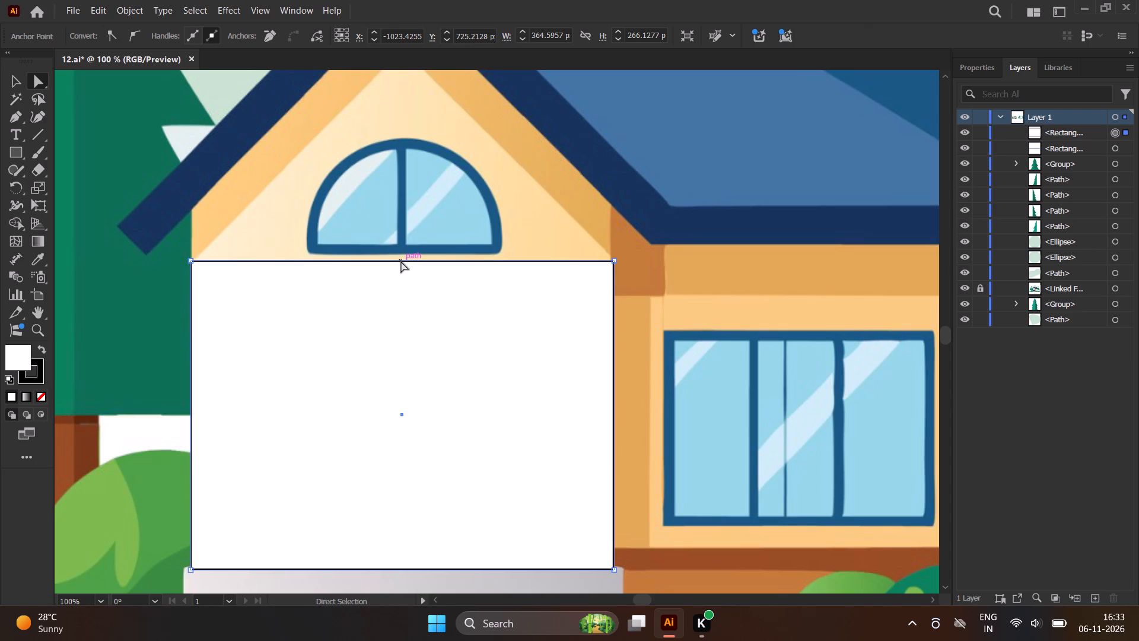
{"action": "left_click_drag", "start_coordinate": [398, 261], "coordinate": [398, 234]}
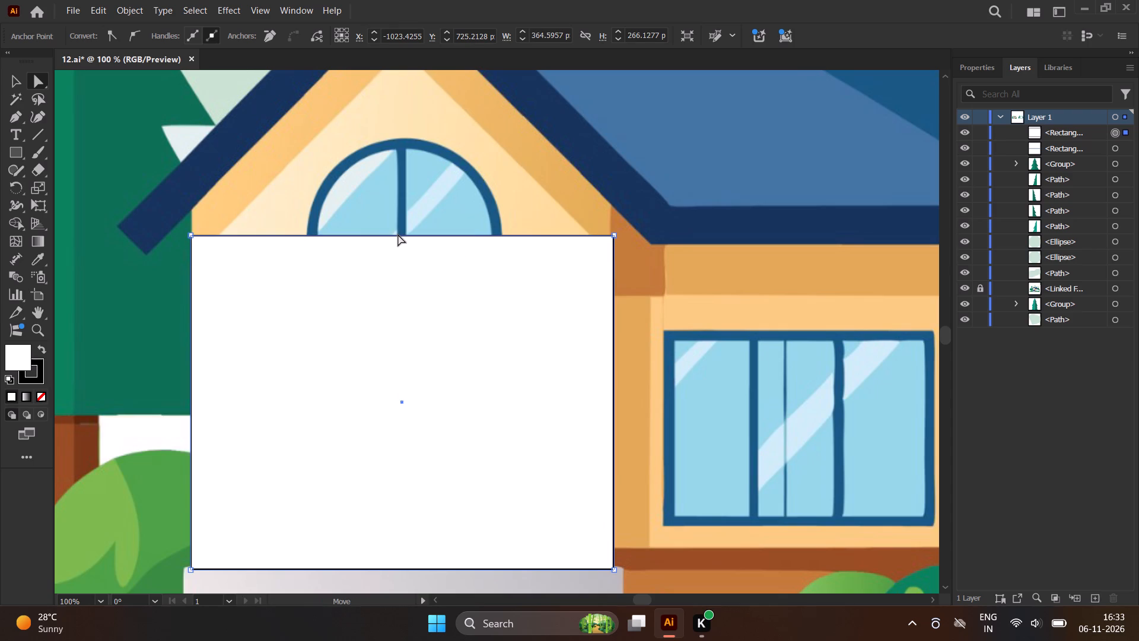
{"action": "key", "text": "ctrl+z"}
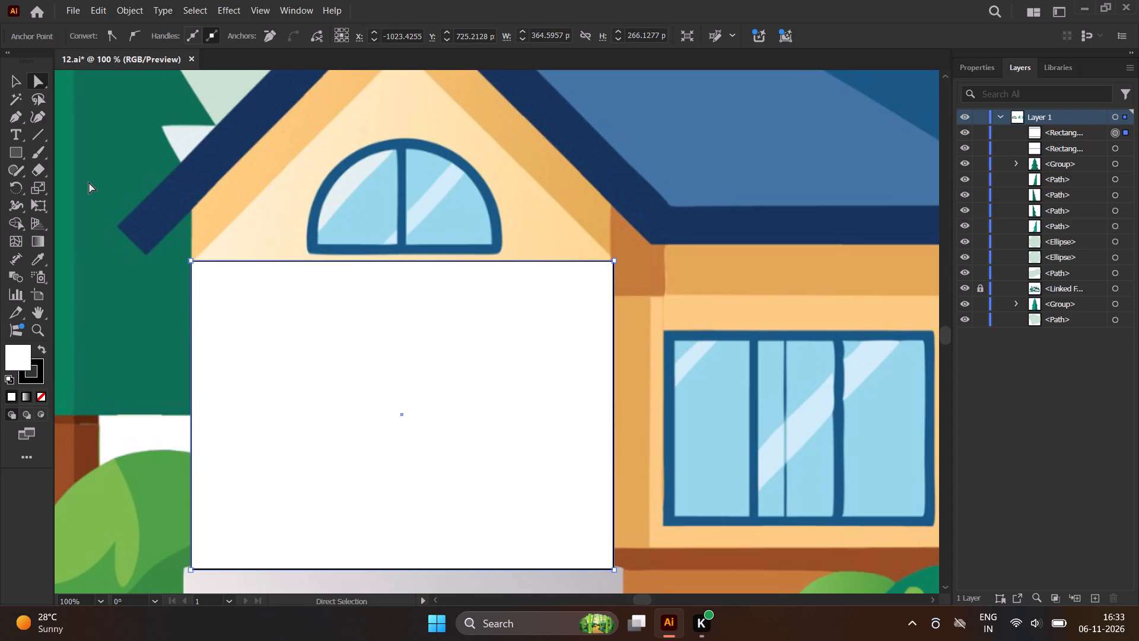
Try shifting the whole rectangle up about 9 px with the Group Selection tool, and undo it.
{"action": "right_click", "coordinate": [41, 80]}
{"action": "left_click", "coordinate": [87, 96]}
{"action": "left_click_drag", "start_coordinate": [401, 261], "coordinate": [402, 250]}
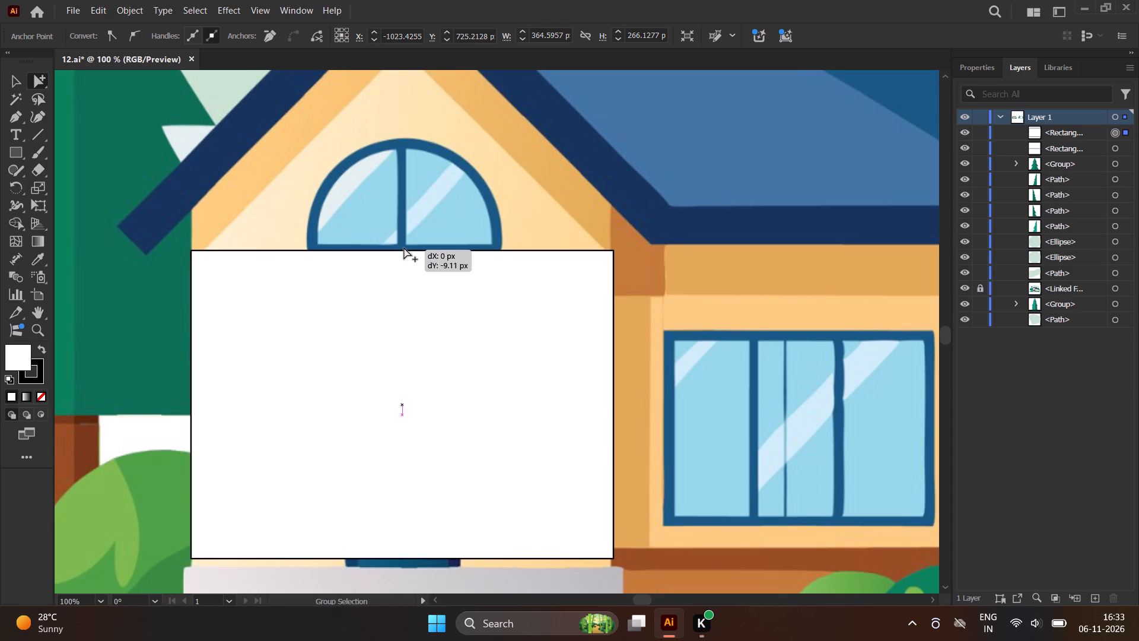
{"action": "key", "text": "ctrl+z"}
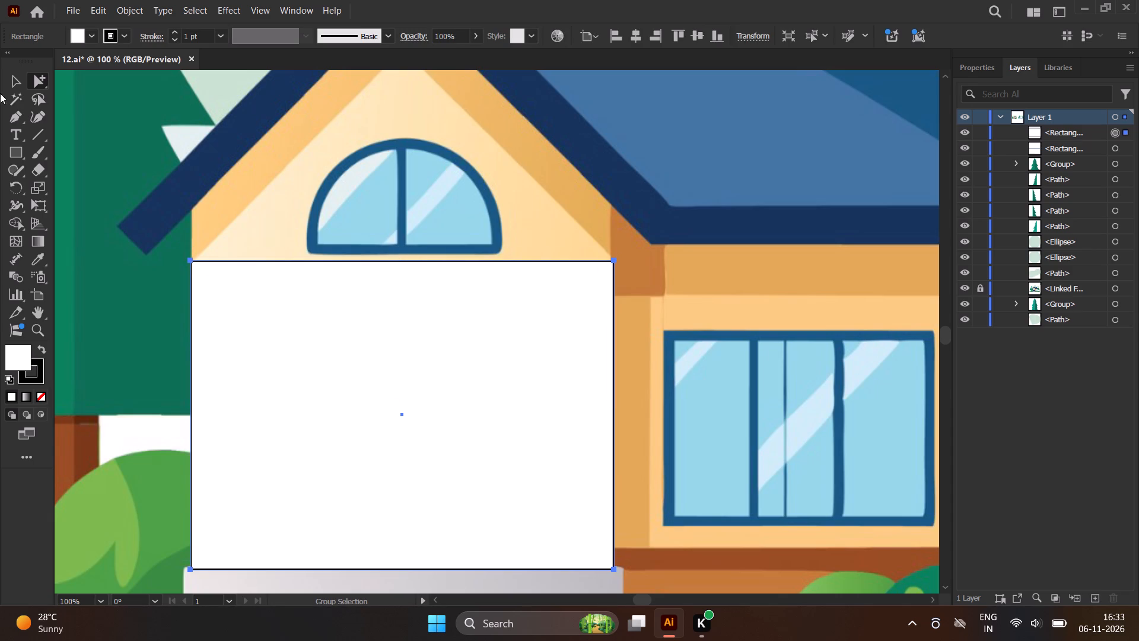
Move only the rectangle's upper right anchor point to the gable trim's right tip, at about X -843.7, Y 587.4 px.
{"action": "right_click", "coordinate": [37, 82]}
{"action": "left_click", "coordinate": [113, 84]}
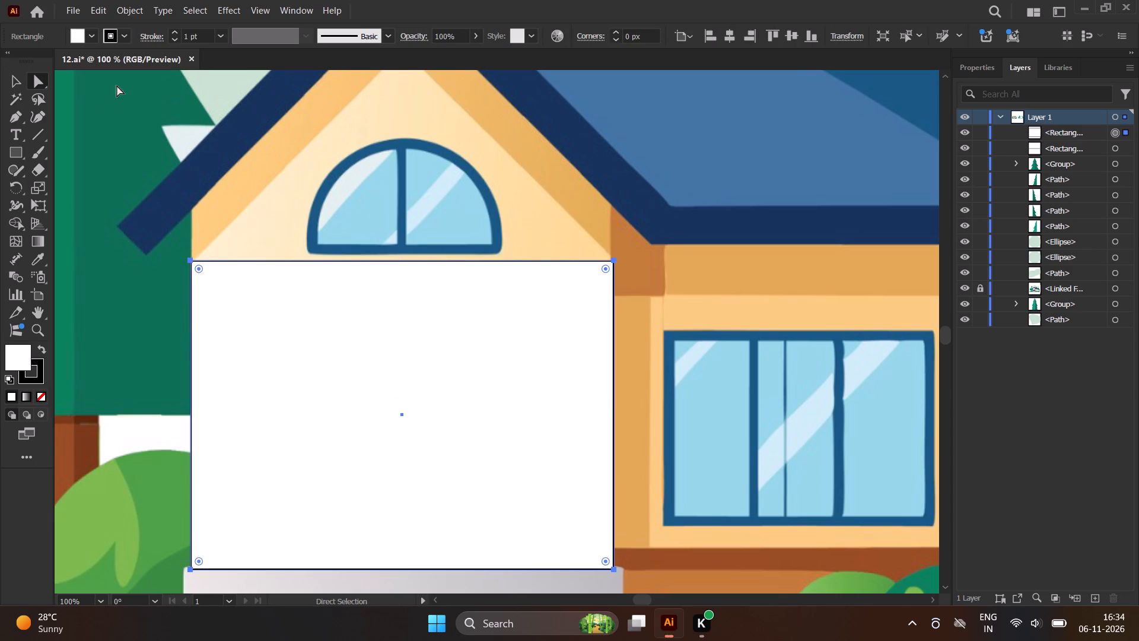
{"action": "left_click", "coordinate": [614, 261]}
{"action": "double_click", "coordinate": [614, 261]}
{"action": "left_click", "coordinate": [615, 260]}
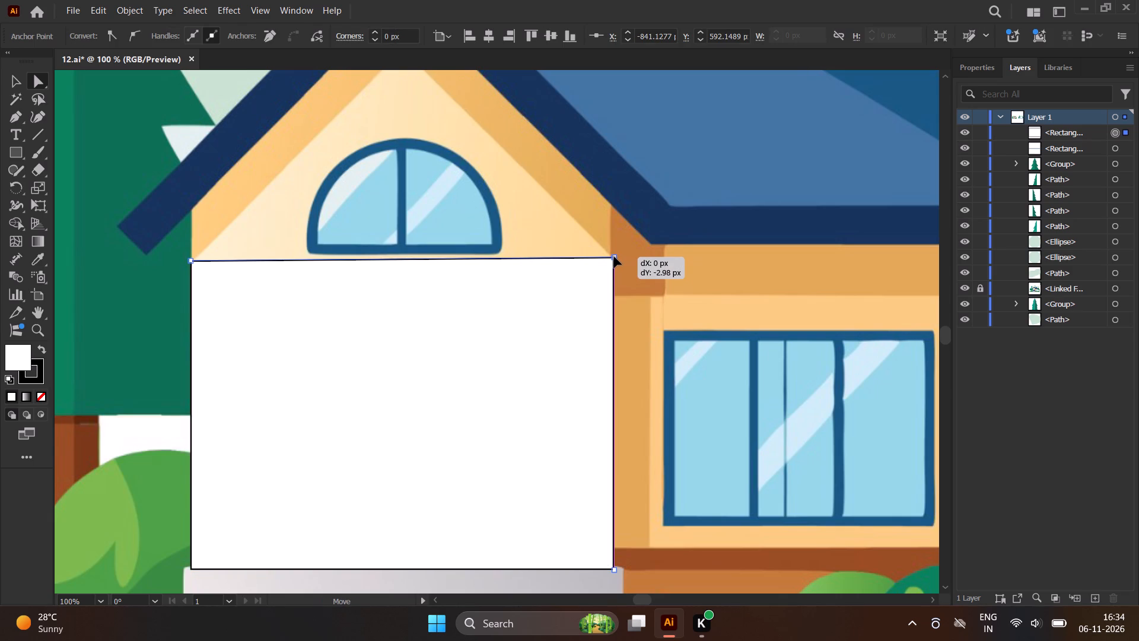
{"action": "scroll", "coordinate": [614, 245], "scroll_direction": "up", "scroll_amount": 5}
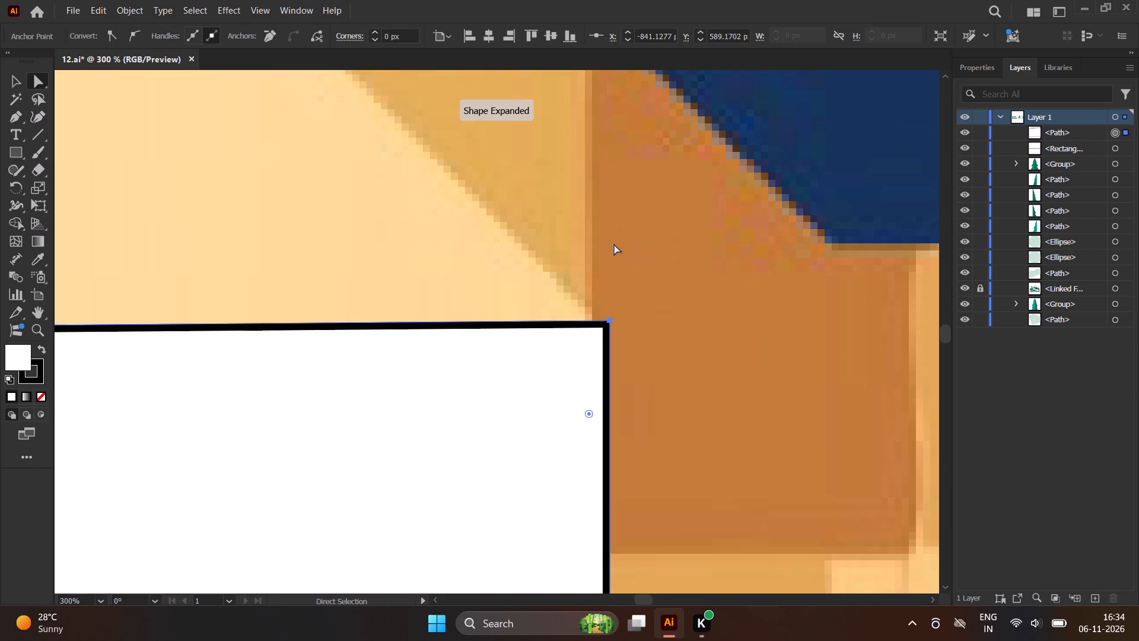
{"action": "scroll", "coordinate": [599, 257], "scroll_direction": "up", "scroll_amount": 1}
{"action": "left_click_drag", "start_coordinate": [613, 343], "coordinate": [589, 324]}
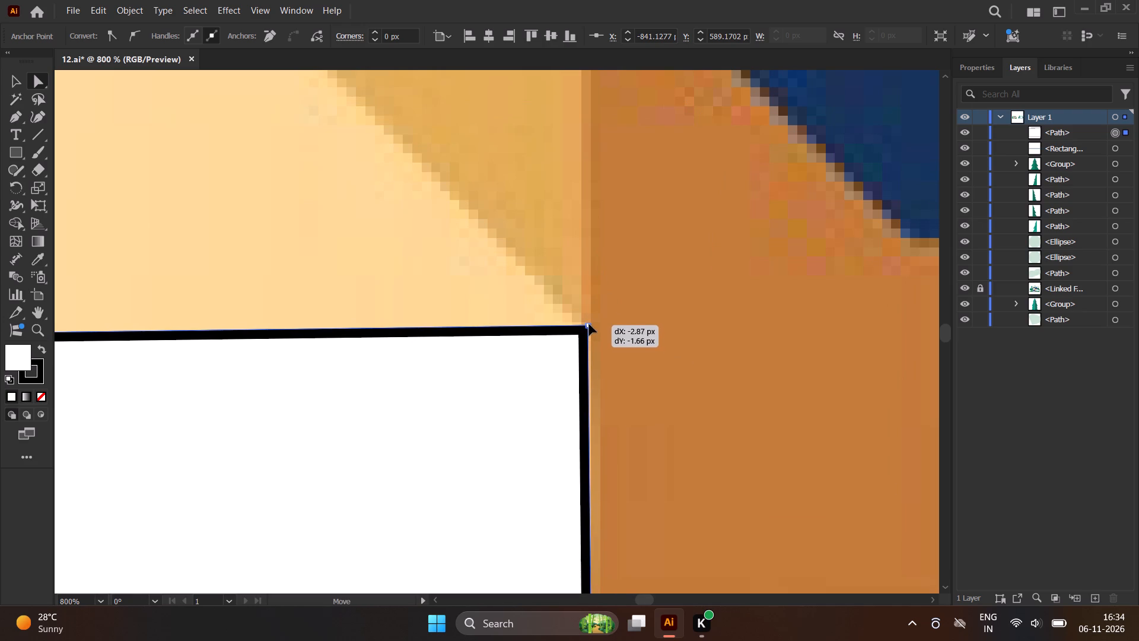
{"action": "left_click_drag", "start_coordinate": [589, 324], "coordinate": [591, 324]}
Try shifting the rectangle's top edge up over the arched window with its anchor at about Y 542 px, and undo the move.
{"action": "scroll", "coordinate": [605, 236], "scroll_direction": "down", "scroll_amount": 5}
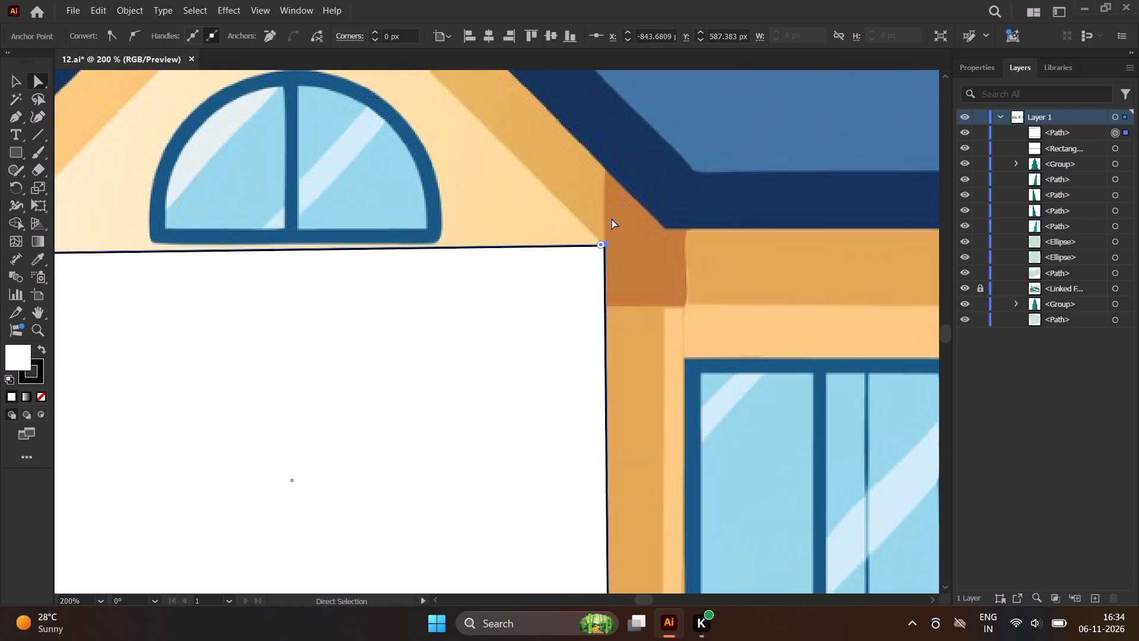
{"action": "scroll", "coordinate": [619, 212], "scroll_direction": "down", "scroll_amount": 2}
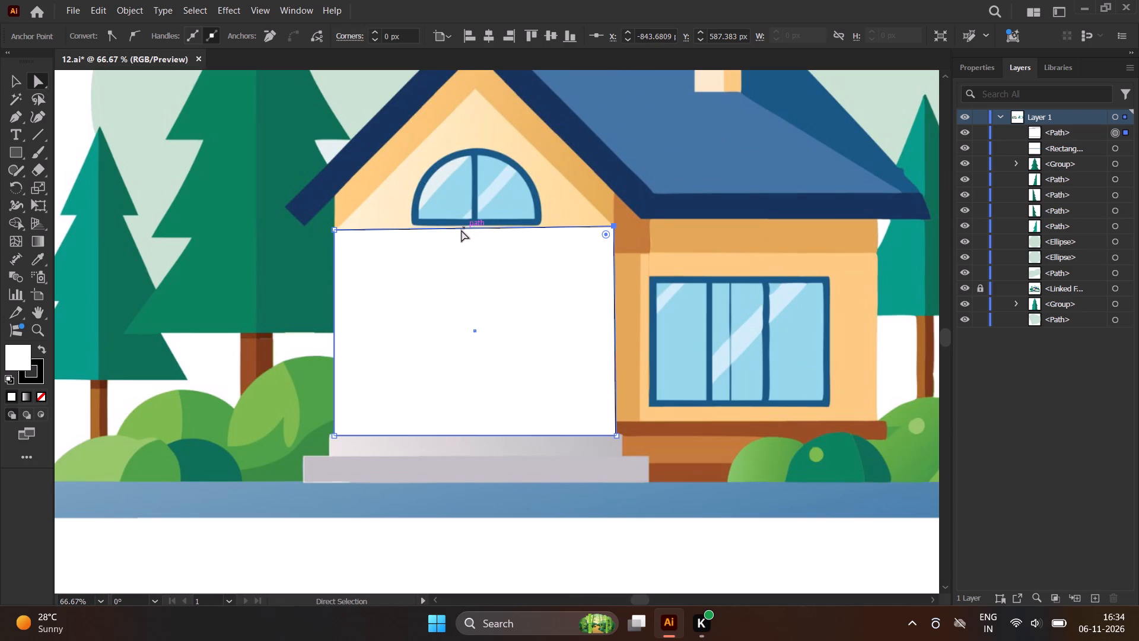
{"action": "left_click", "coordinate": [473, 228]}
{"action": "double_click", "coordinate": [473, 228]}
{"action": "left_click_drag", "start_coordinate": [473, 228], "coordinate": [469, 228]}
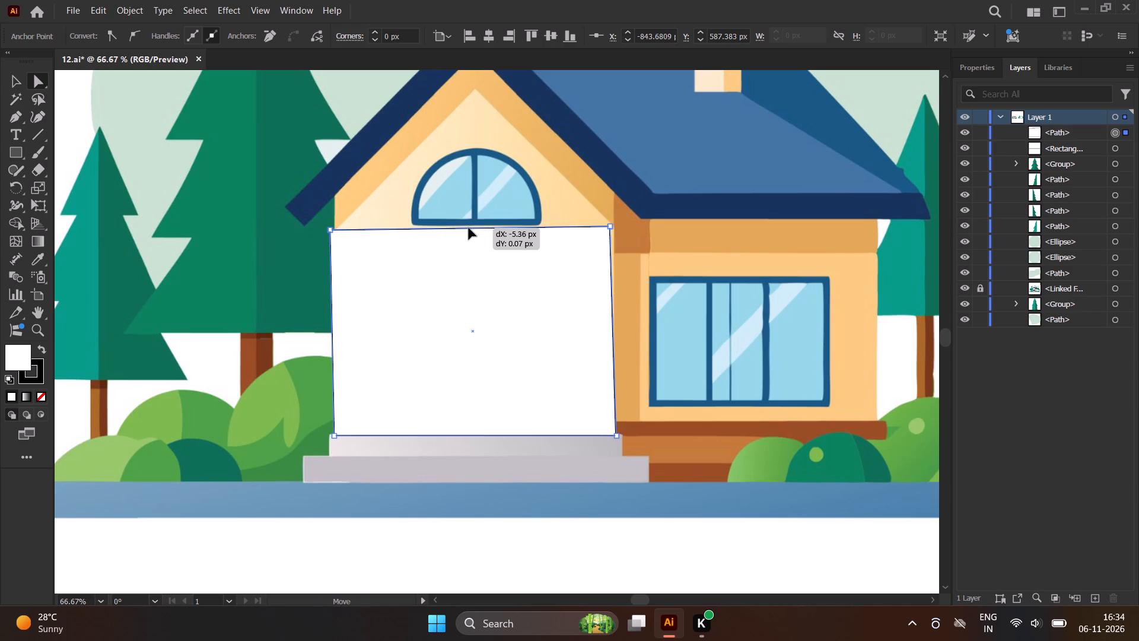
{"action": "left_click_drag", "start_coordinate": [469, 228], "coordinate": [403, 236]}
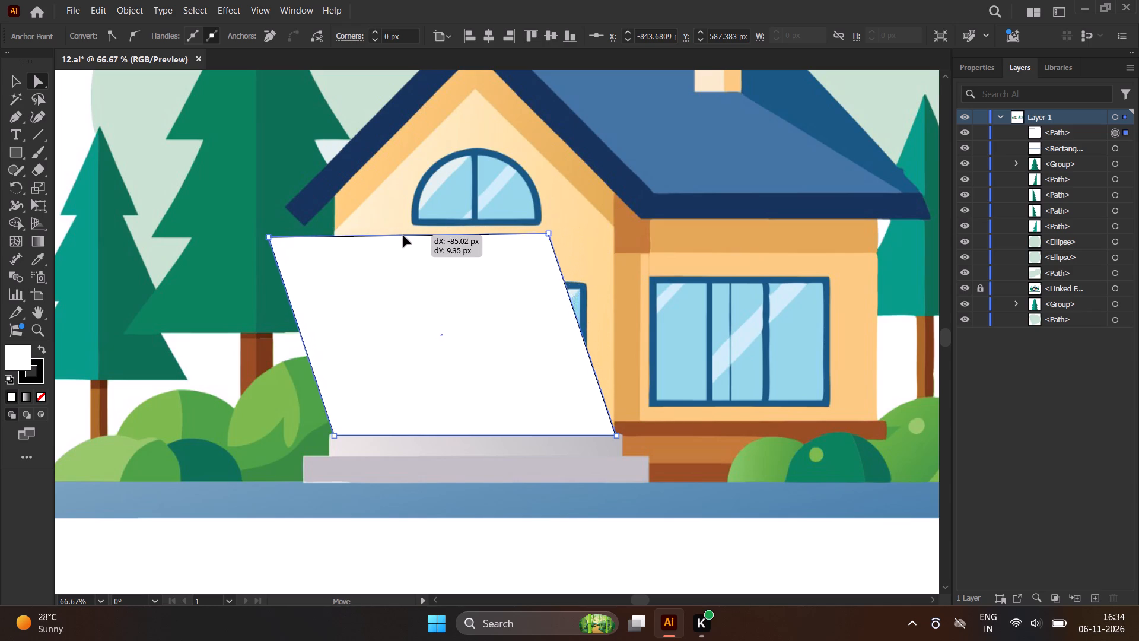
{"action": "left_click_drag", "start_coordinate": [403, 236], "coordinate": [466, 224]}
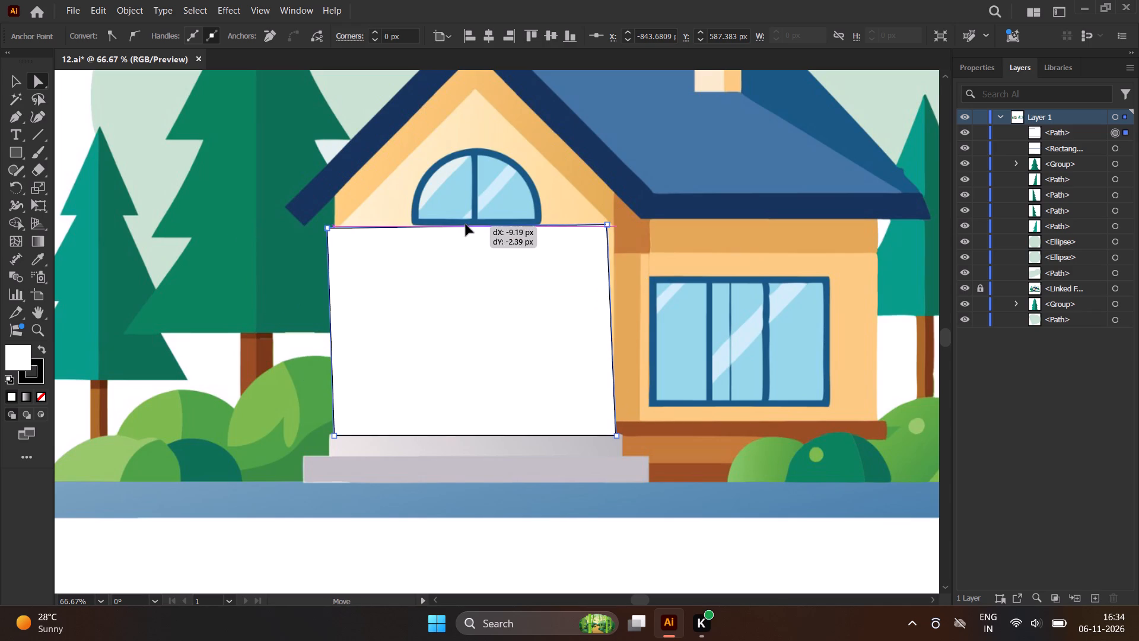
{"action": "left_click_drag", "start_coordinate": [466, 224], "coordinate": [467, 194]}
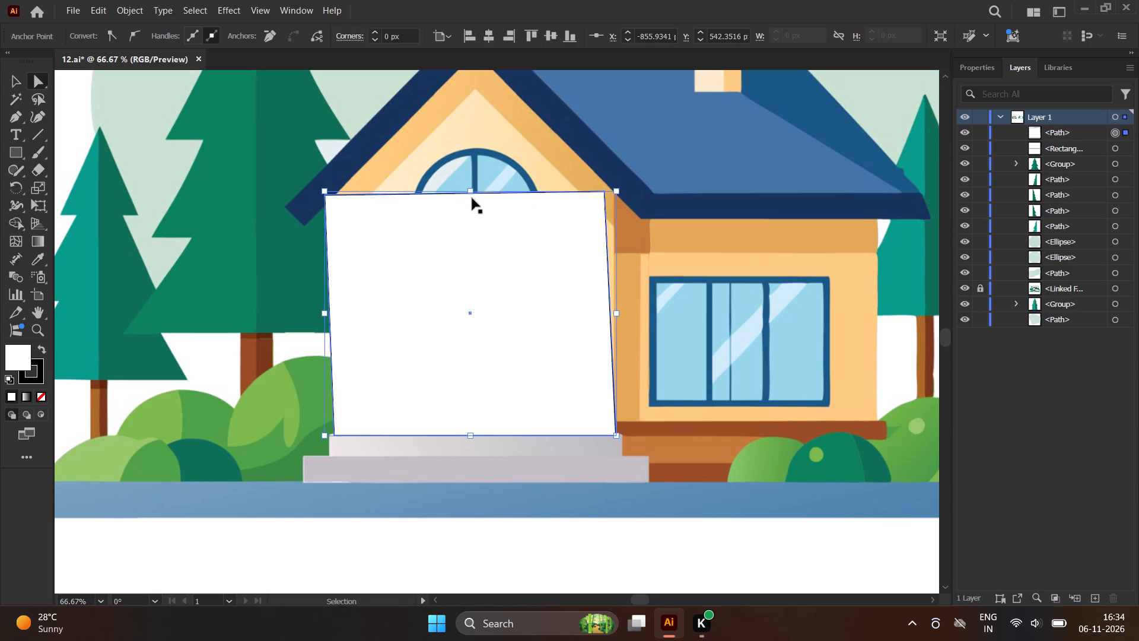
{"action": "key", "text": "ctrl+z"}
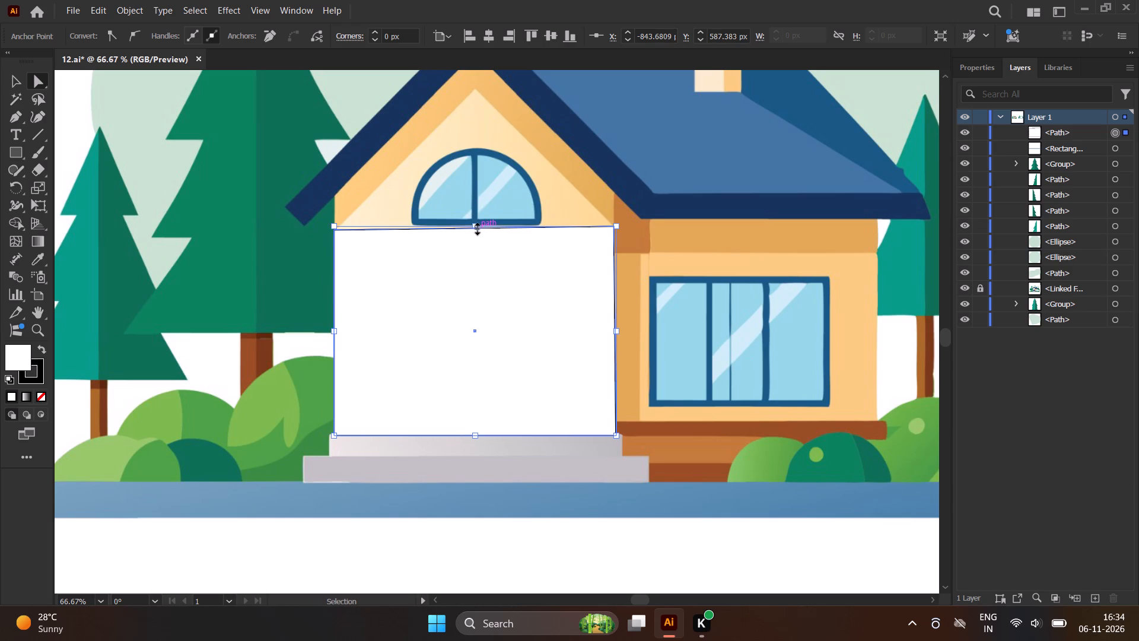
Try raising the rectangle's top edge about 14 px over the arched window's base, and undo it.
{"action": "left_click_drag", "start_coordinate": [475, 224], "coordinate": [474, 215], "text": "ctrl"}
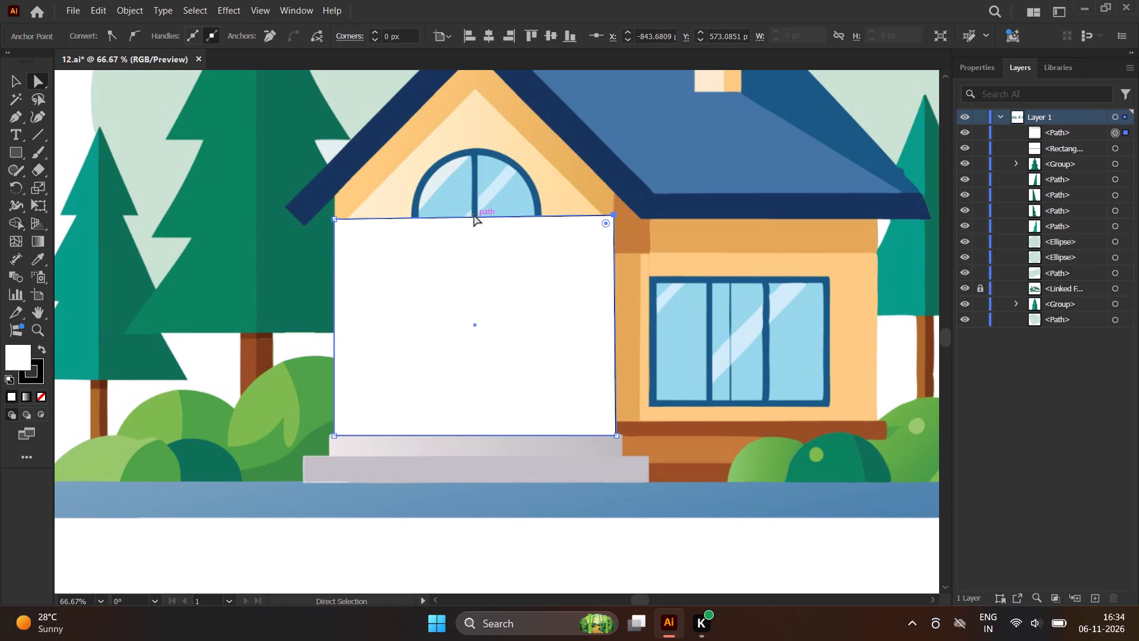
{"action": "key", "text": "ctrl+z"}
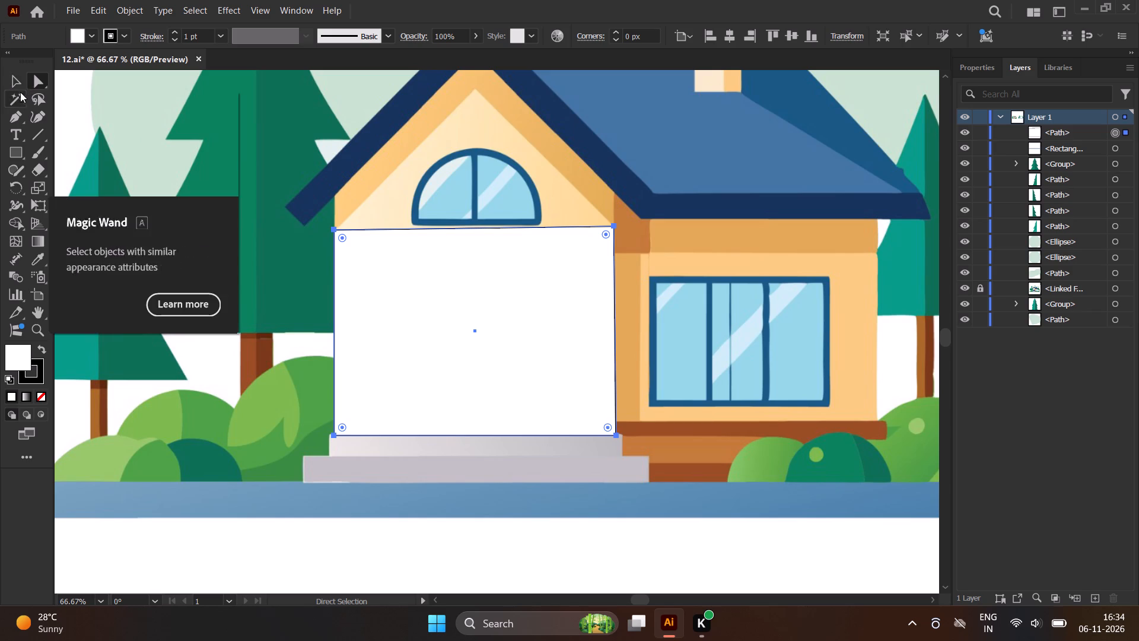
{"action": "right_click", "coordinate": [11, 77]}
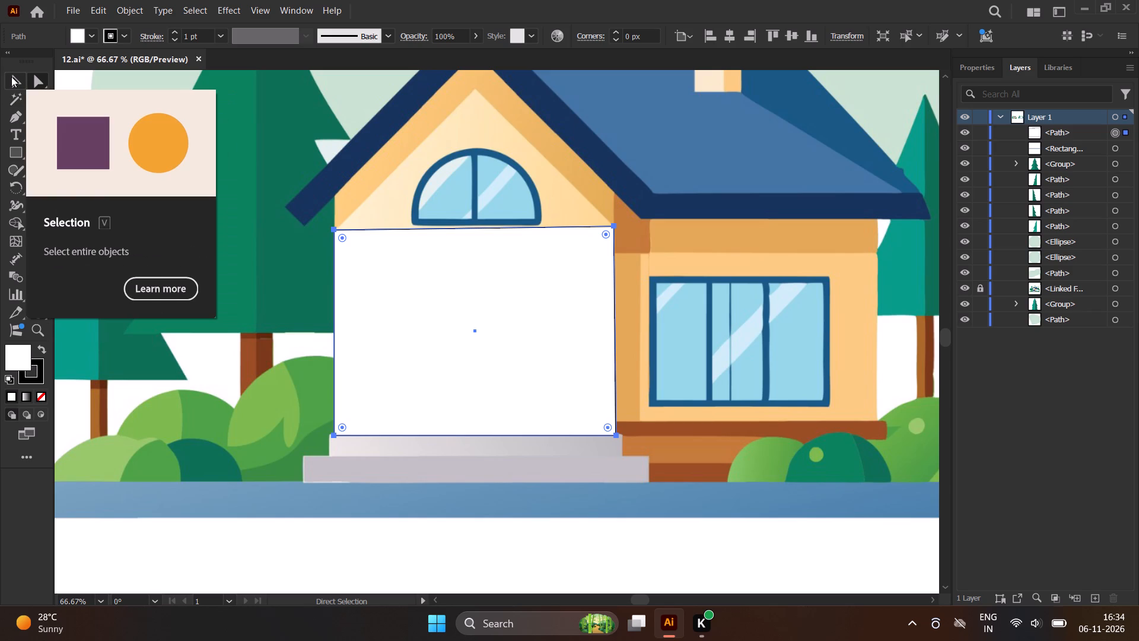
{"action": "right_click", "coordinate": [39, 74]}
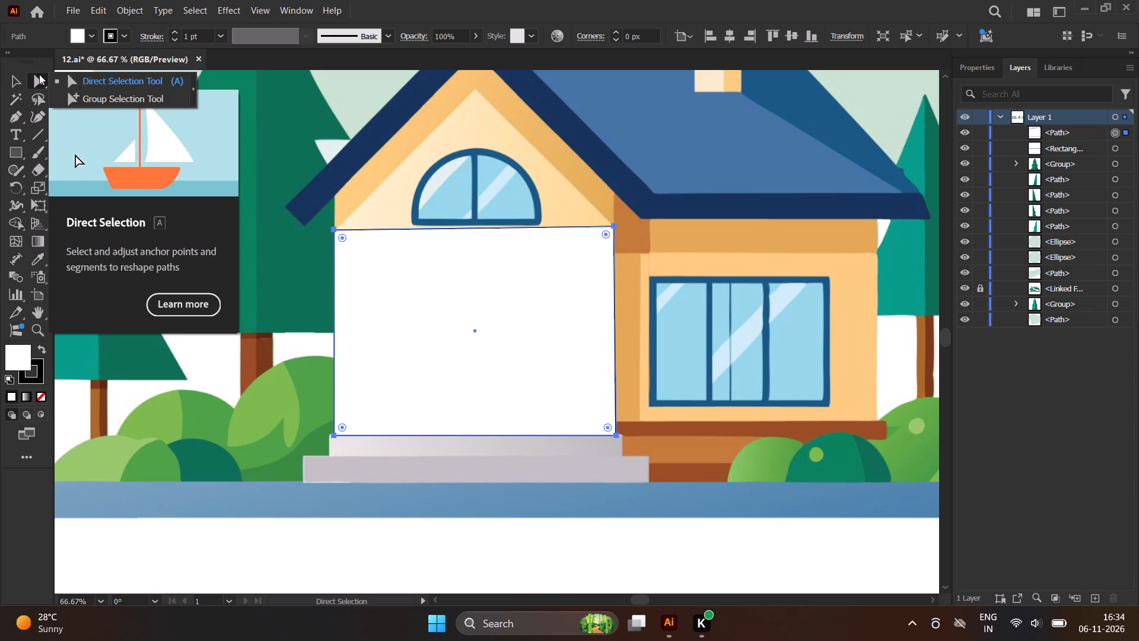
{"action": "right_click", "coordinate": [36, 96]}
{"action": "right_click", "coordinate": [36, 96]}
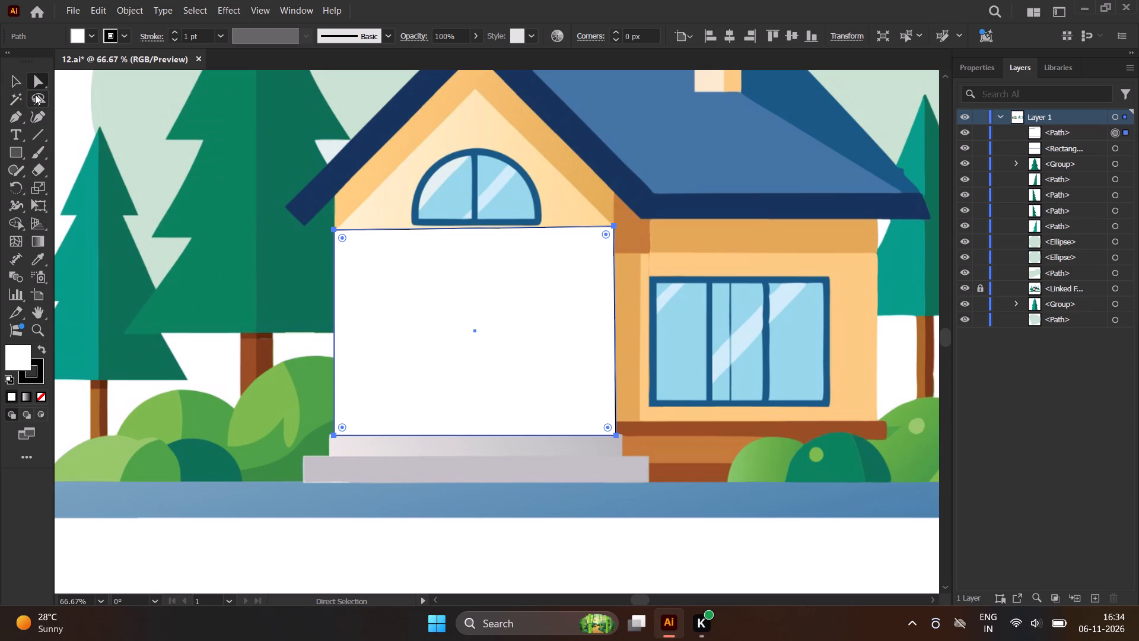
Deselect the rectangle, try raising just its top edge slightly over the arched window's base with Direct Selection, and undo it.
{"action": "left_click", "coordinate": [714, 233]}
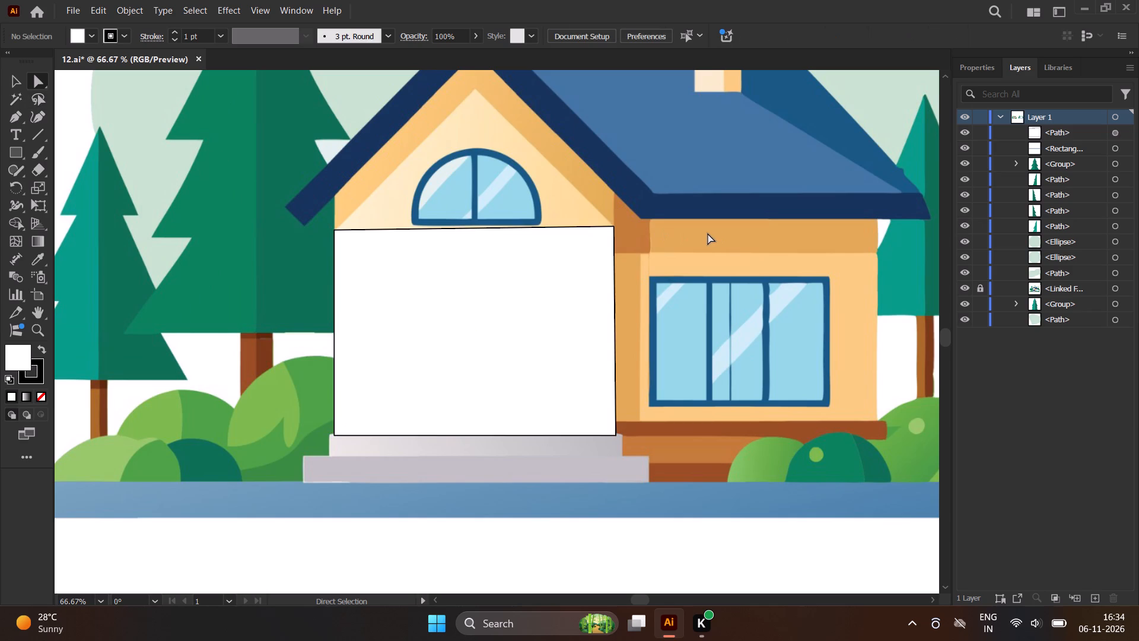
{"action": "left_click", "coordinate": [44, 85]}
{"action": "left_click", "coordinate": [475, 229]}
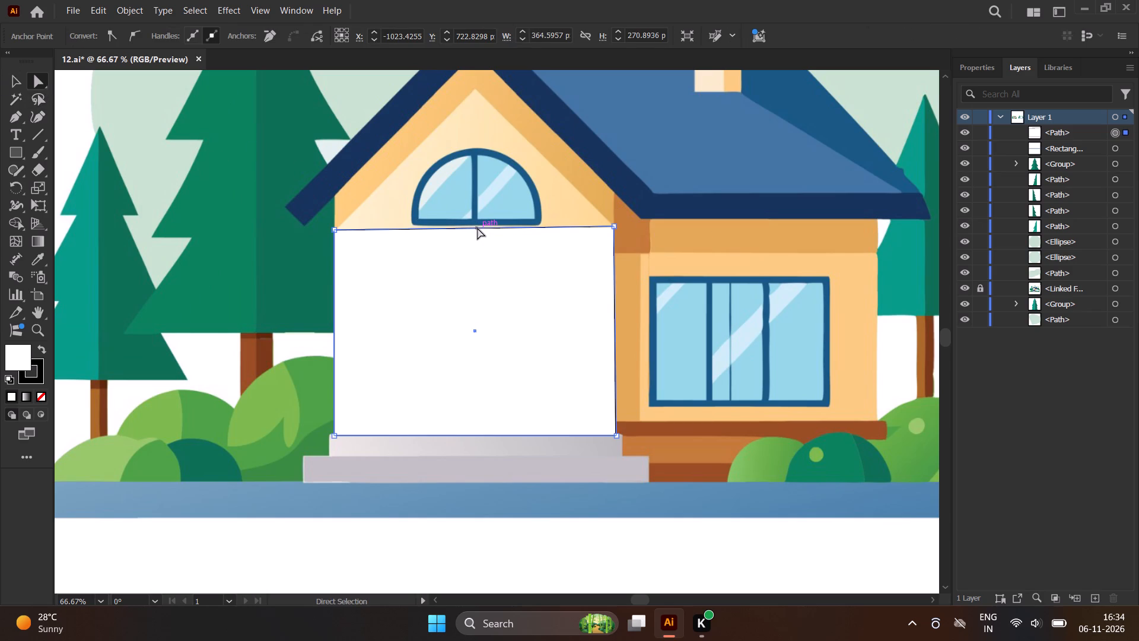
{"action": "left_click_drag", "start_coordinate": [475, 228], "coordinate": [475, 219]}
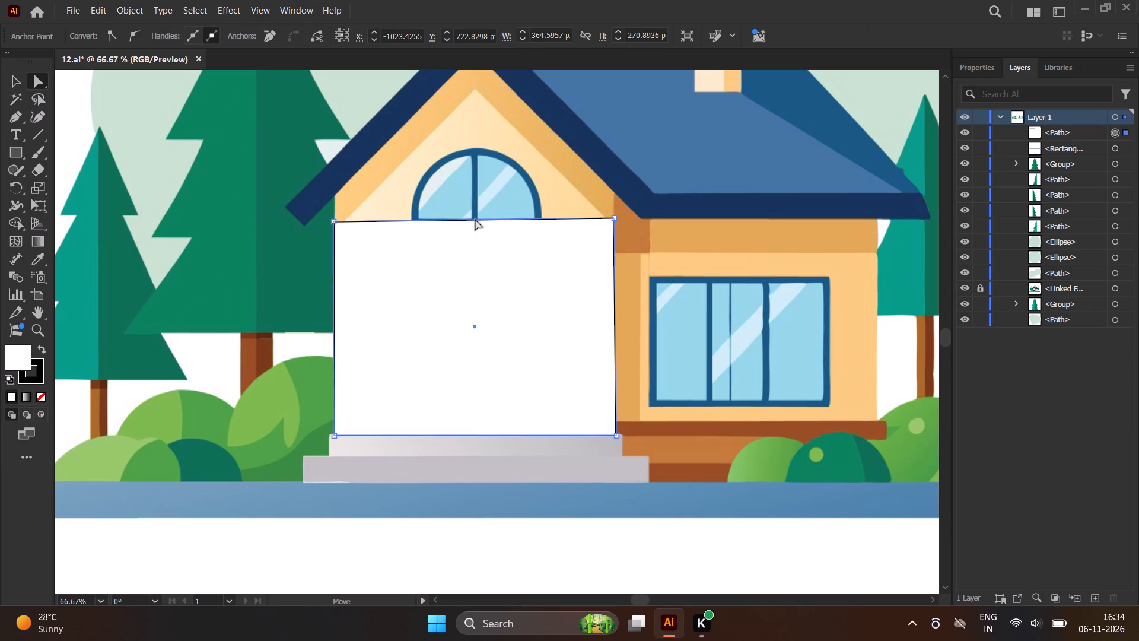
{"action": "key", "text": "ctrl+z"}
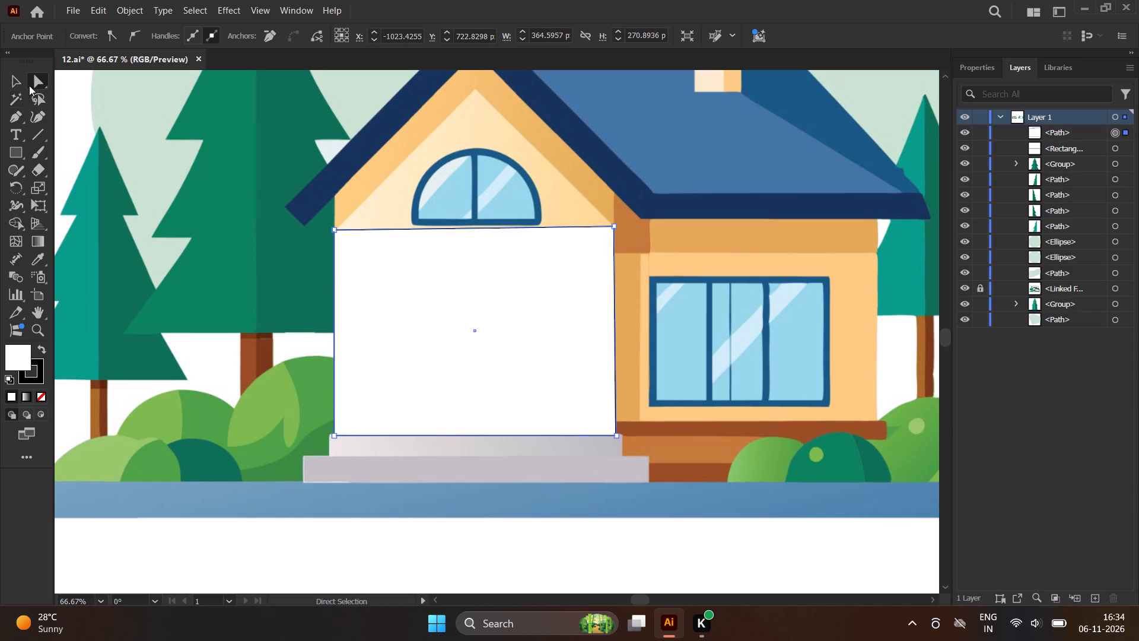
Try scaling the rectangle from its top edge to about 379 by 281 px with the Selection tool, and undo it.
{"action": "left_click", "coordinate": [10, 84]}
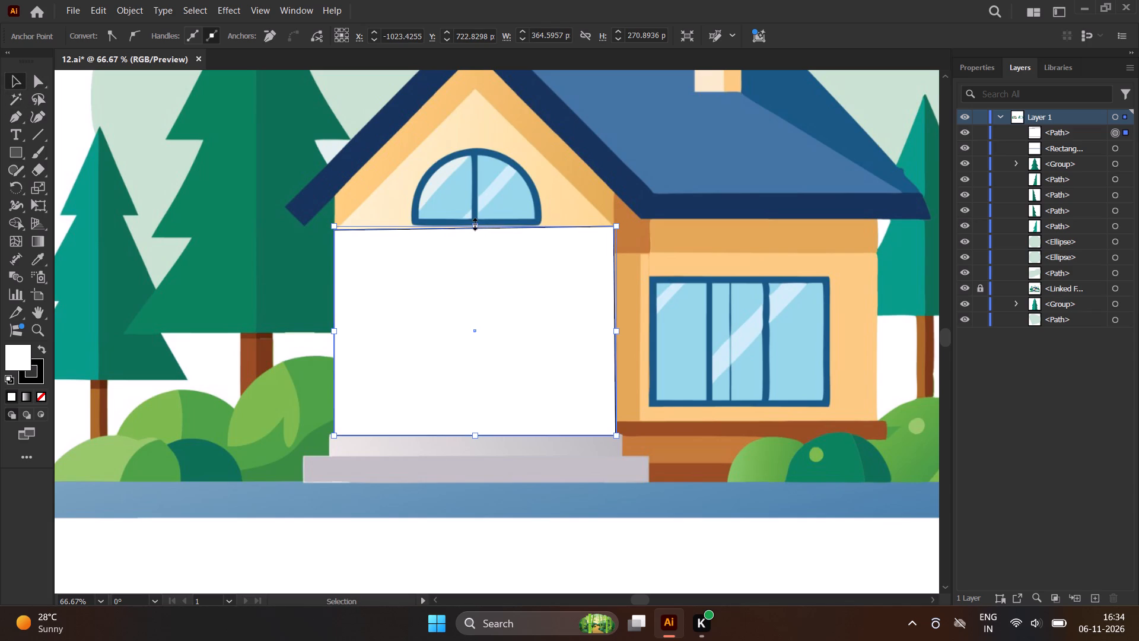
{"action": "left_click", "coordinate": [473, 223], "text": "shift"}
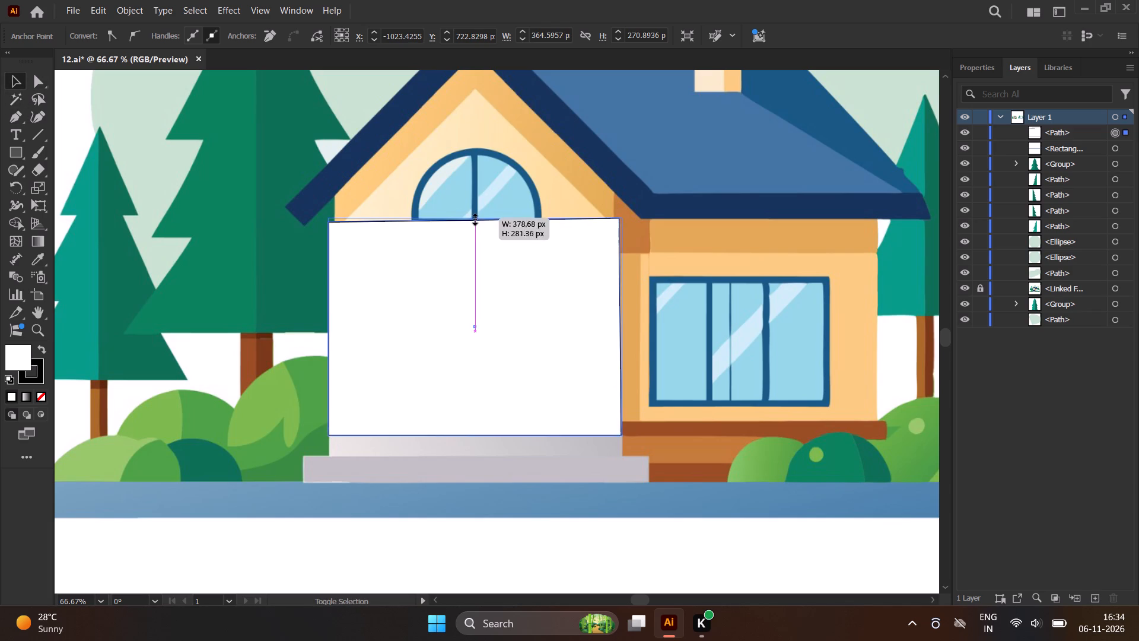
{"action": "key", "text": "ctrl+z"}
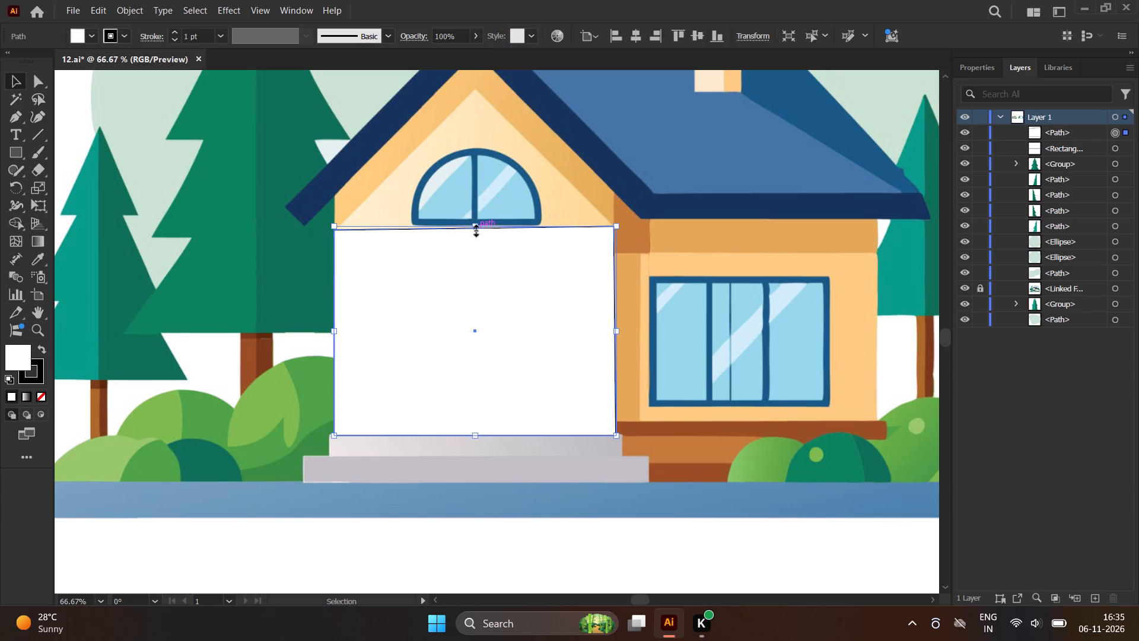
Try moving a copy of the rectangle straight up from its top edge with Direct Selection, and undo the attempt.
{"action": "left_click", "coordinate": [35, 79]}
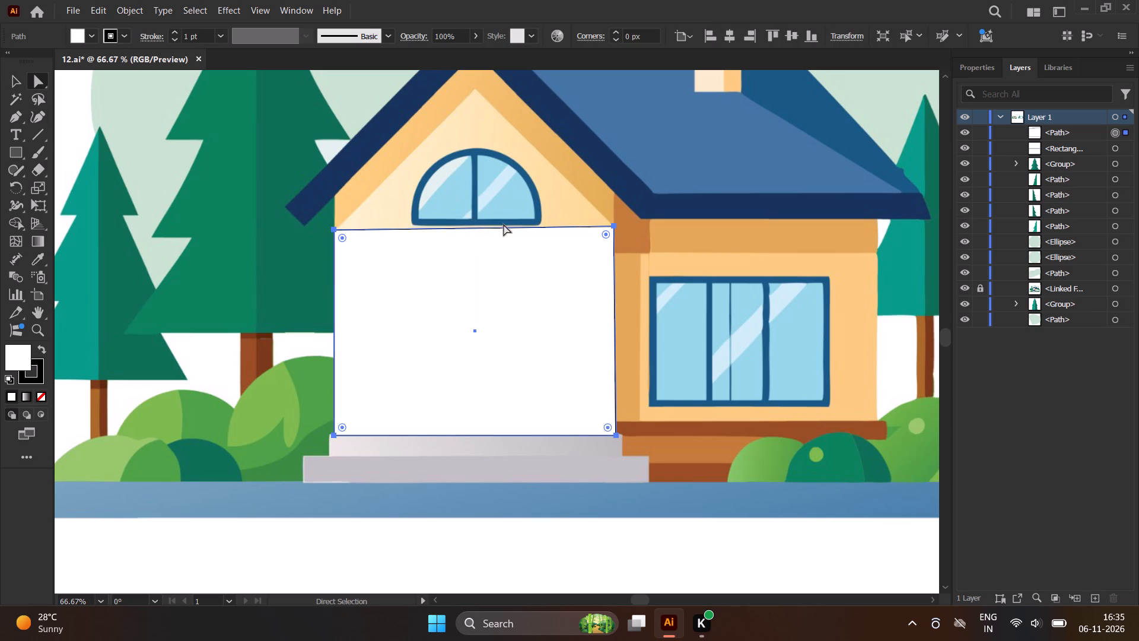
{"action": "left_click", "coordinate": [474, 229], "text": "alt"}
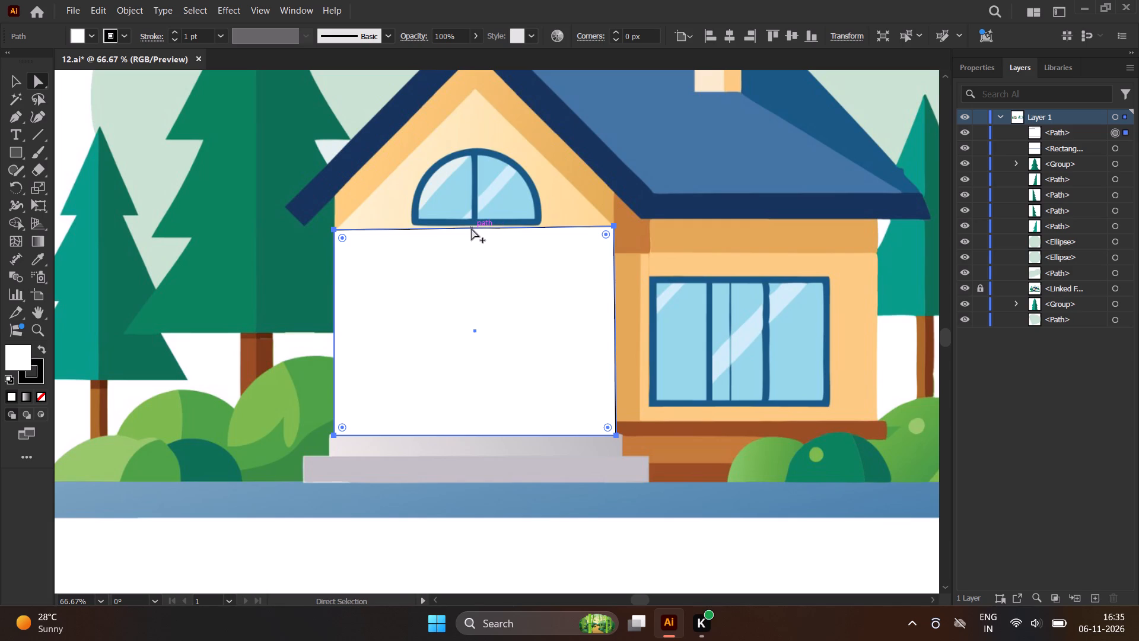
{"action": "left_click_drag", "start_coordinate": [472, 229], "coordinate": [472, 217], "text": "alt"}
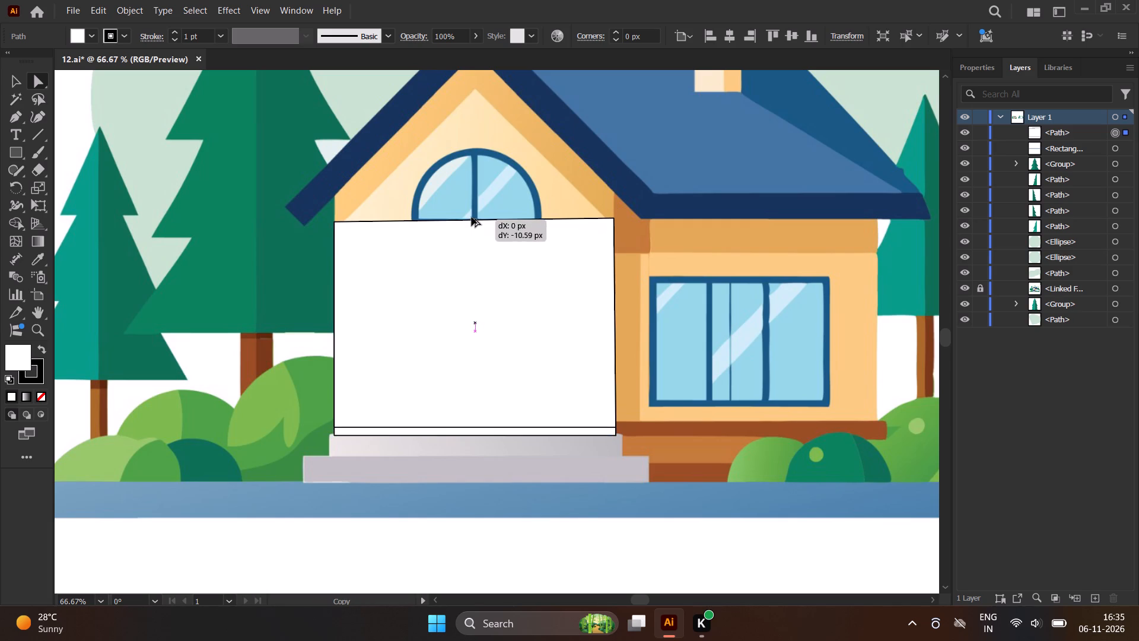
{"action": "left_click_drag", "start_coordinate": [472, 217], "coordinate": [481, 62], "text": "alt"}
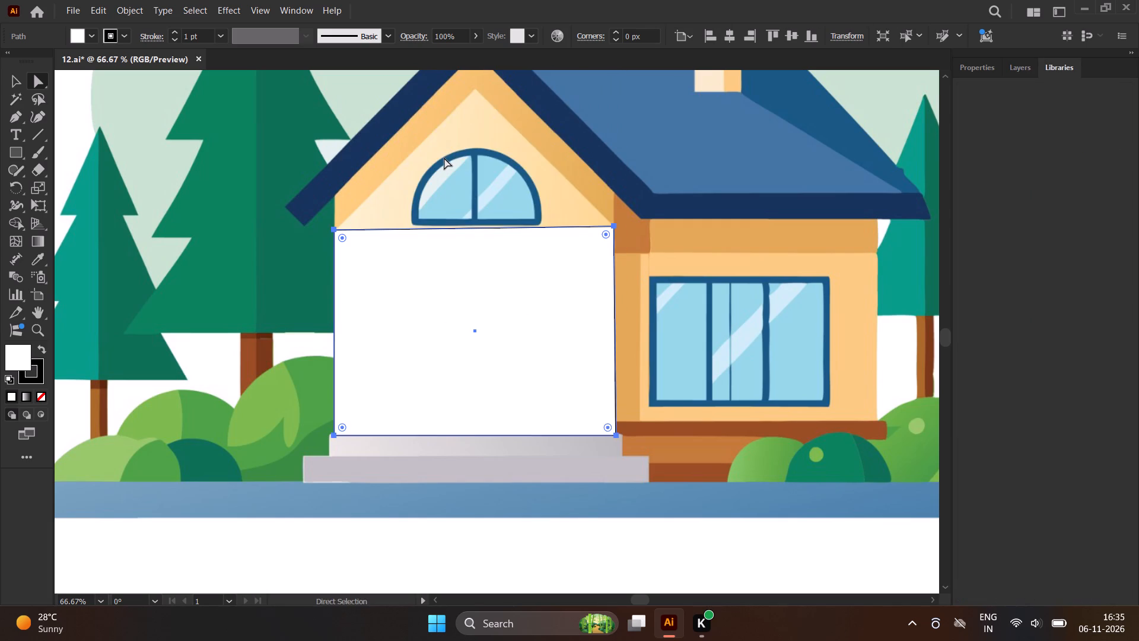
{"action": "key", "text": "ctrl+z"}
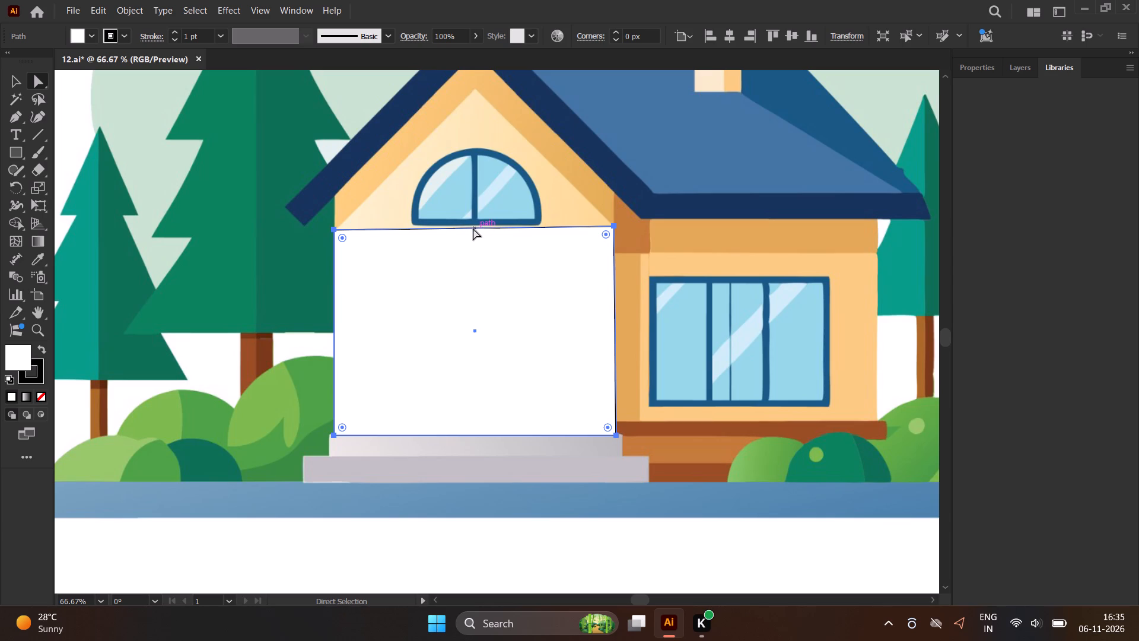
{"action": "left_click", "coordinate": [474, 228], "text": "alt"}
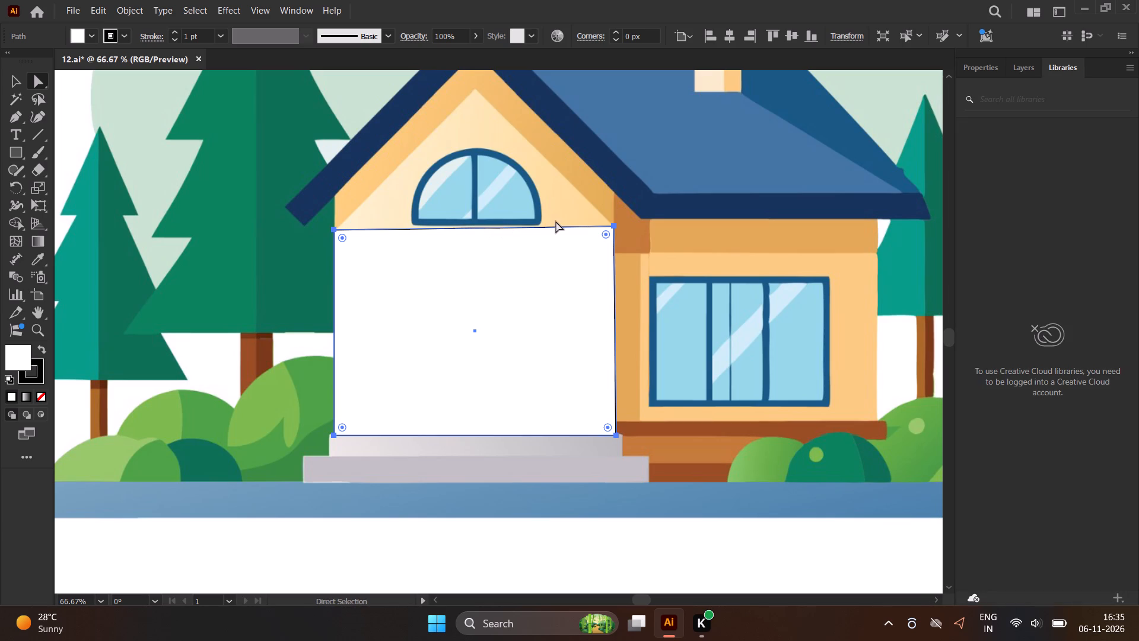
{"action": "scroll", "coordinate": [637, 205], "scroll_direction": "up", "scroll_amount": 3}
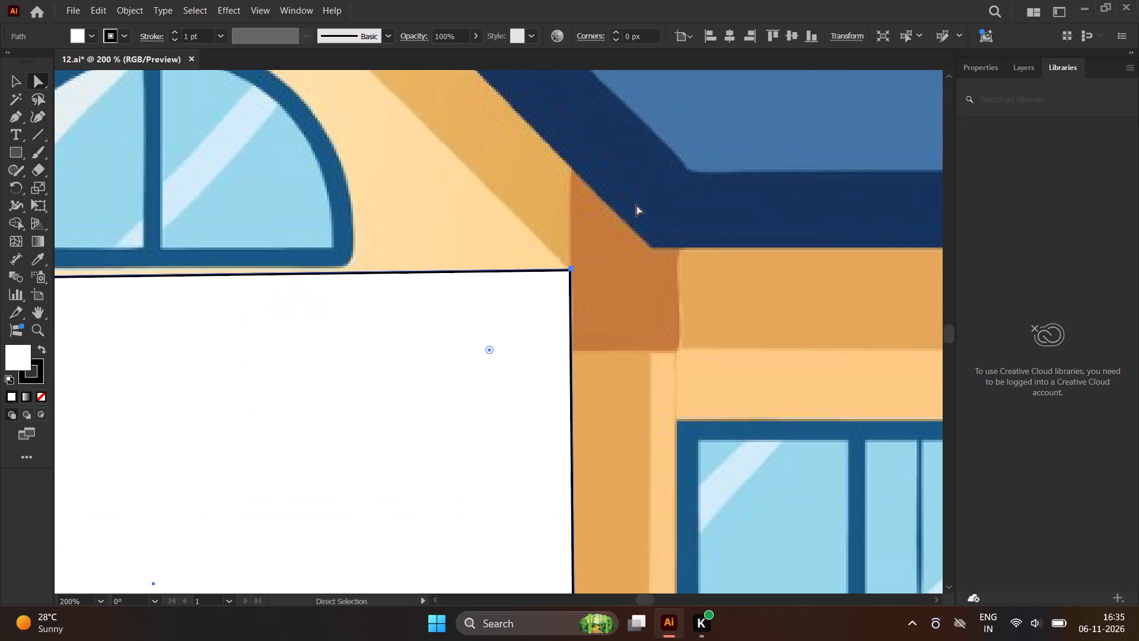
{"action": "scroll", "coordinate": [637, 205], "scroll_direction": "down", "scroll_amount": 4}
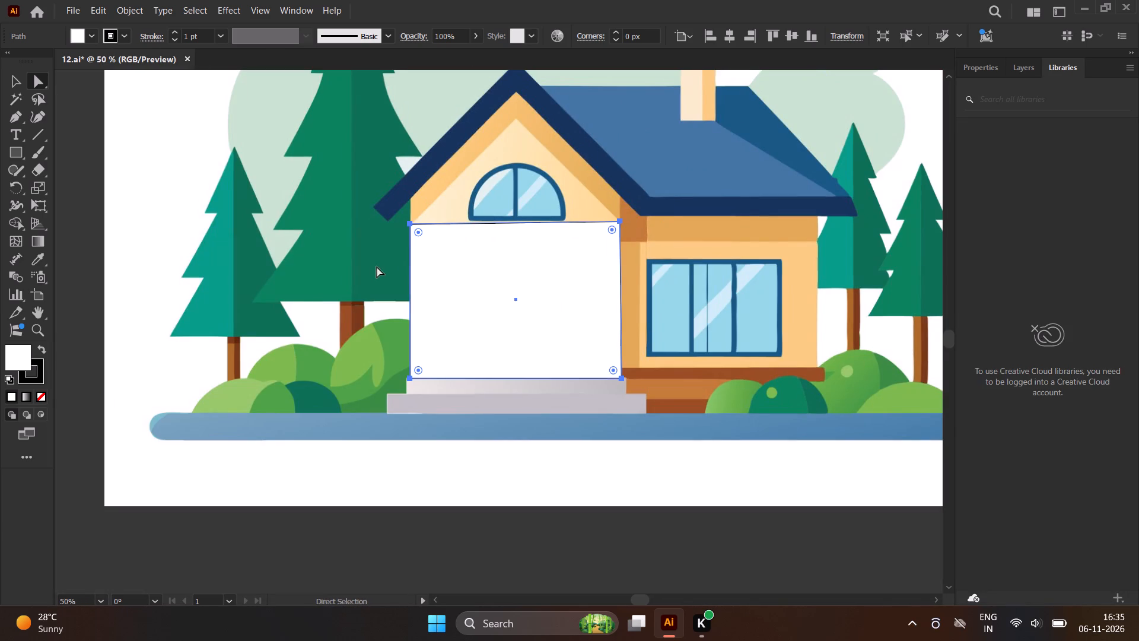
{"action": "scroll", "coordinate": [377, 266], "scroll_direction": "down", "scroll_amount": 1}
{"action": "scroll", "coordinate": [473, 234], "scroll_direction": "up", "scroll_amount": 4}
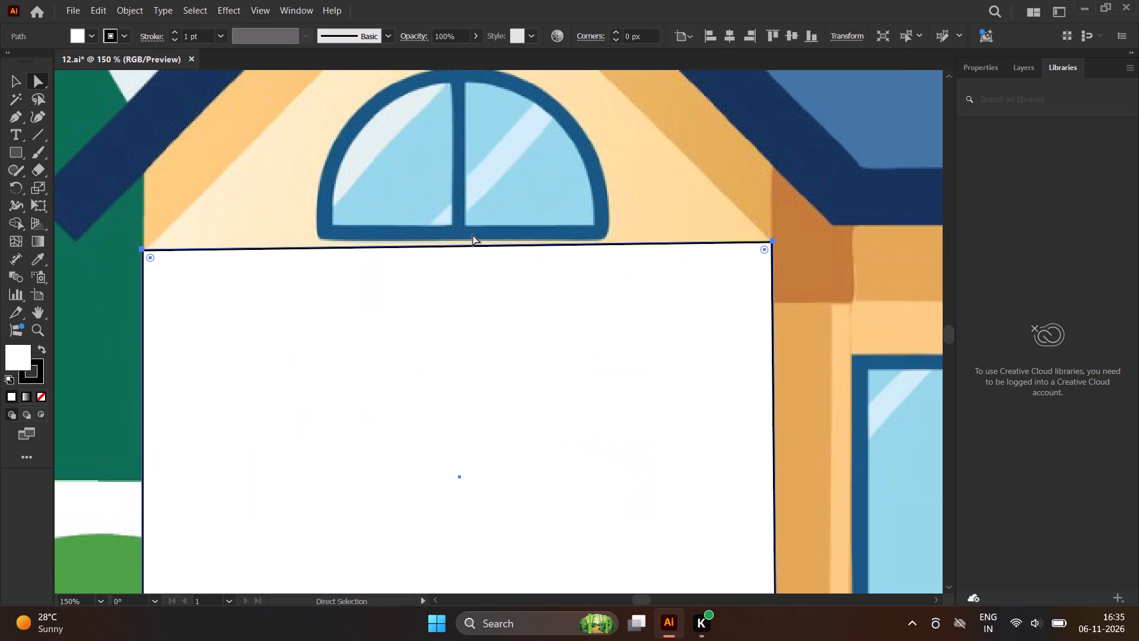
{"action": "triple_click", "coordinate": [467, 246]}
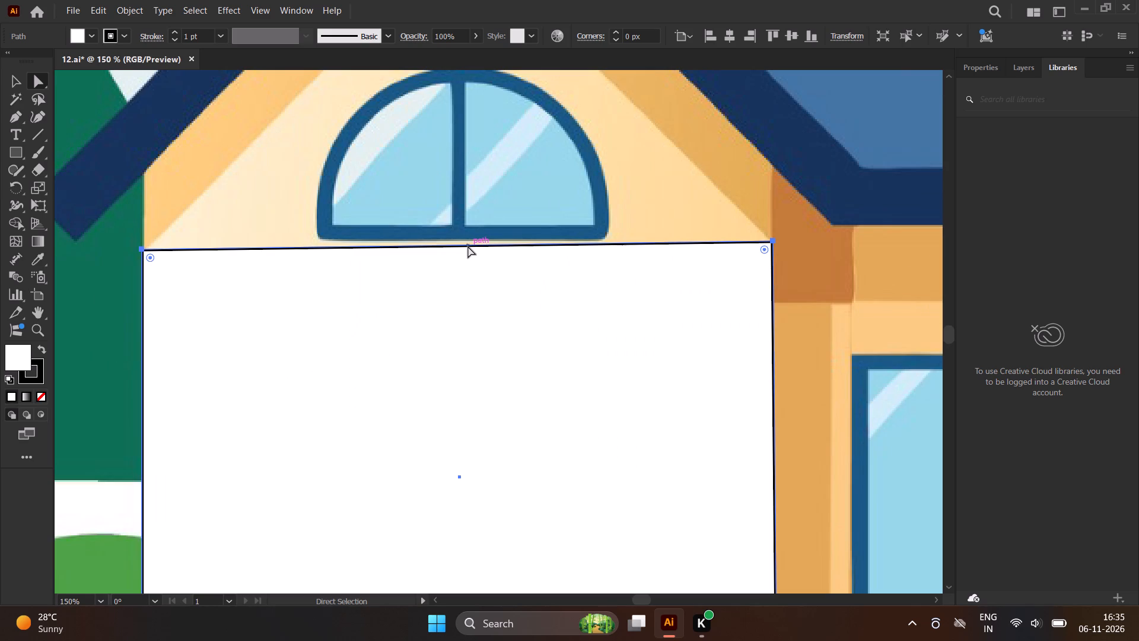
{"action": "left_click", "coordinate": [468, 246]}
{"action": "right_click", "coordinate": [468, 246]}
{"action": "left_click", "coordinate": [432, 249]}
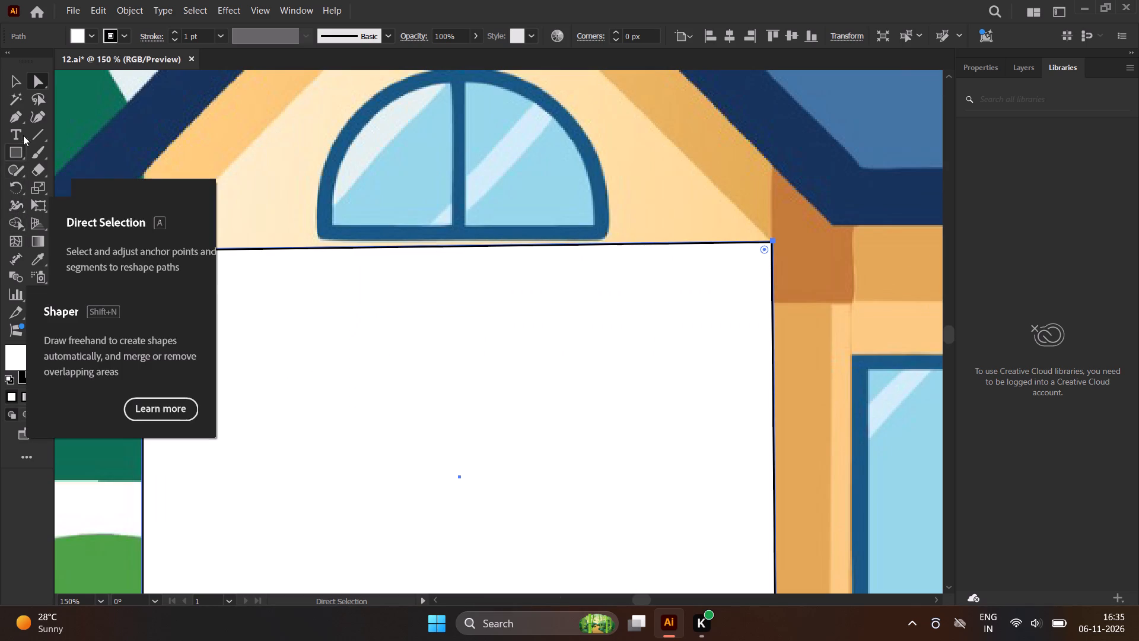
Delete the white rectangle path covering the house's front wall.
{"action": "left_click", "coordinate": [9, 73]}
{"action": "scroll", "coordinate": [263, 214], "scroll_direction": "down", "scroll_amount": 2}
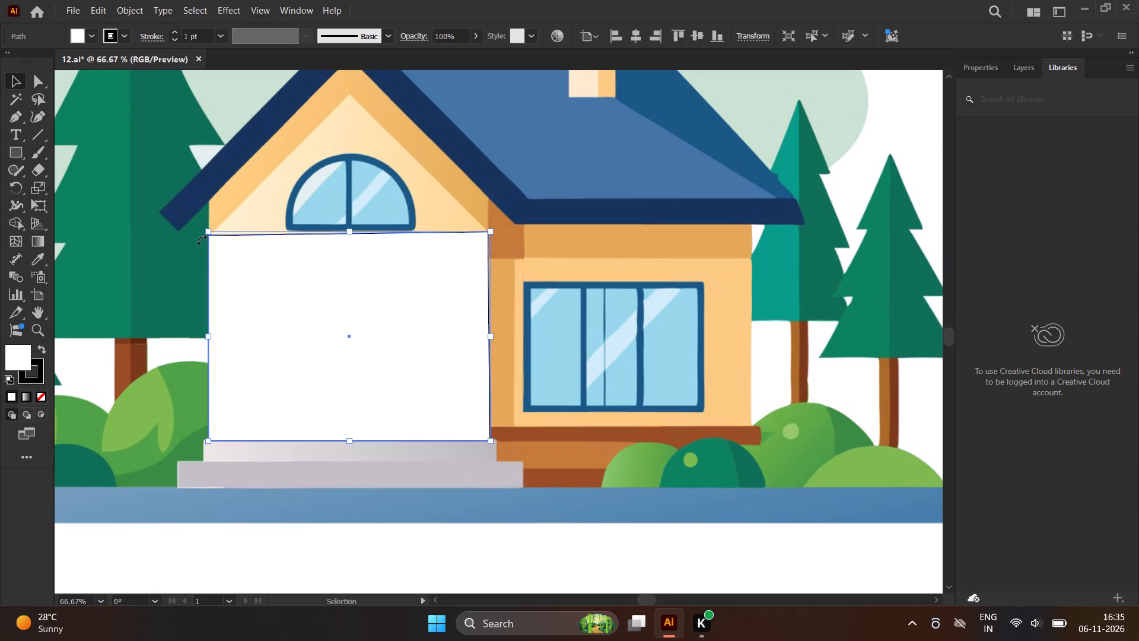
{"action": "scroll", "coordinate": [220, 253], "scroll_direction": "down", "scroll_amount": 1}
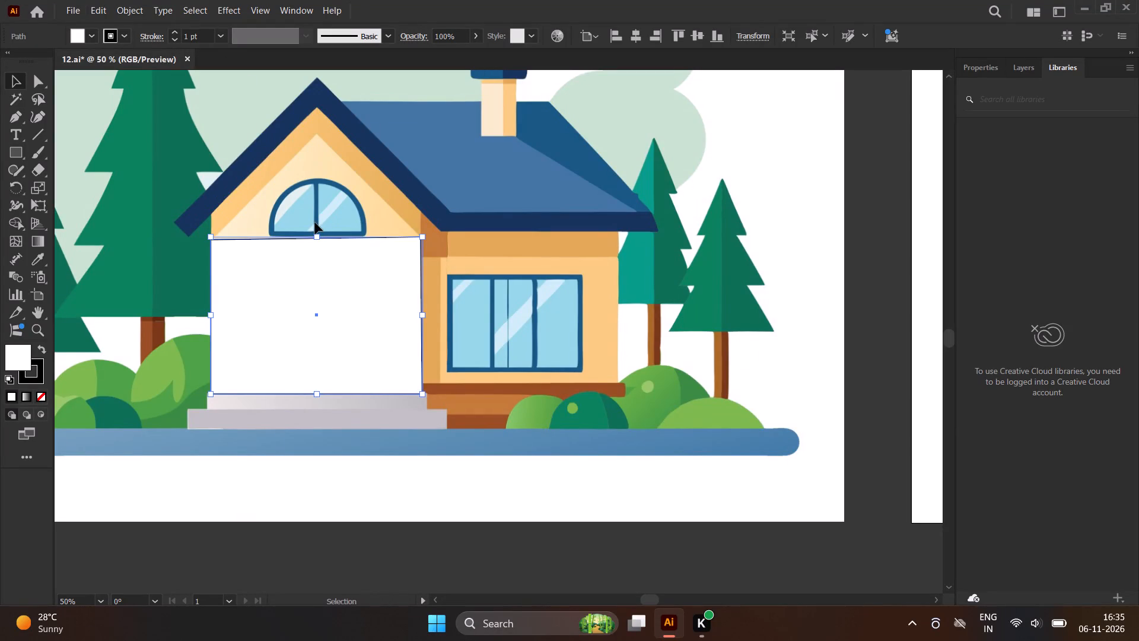
{"action": "key", "text": "Delete"}
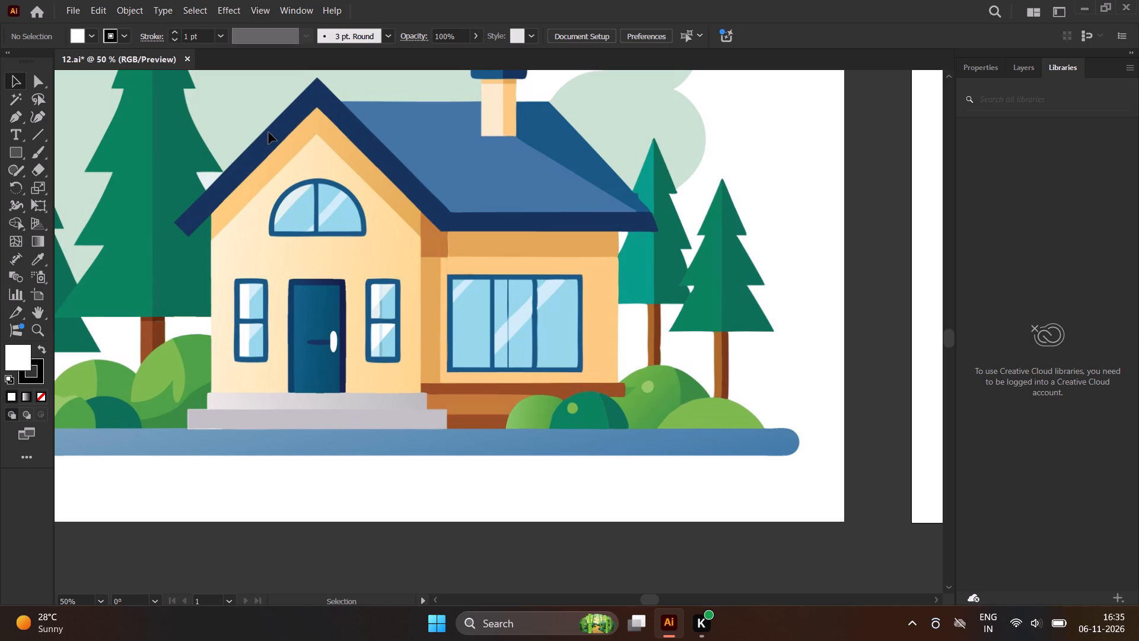
Examine the reference house's gable, front wall and entrance steps, and compare the reference with the recreated artwork.
{"action": "scroll", "coordinate": [269, 132], "scroll_direction": "up", "scroll_amount": 2}
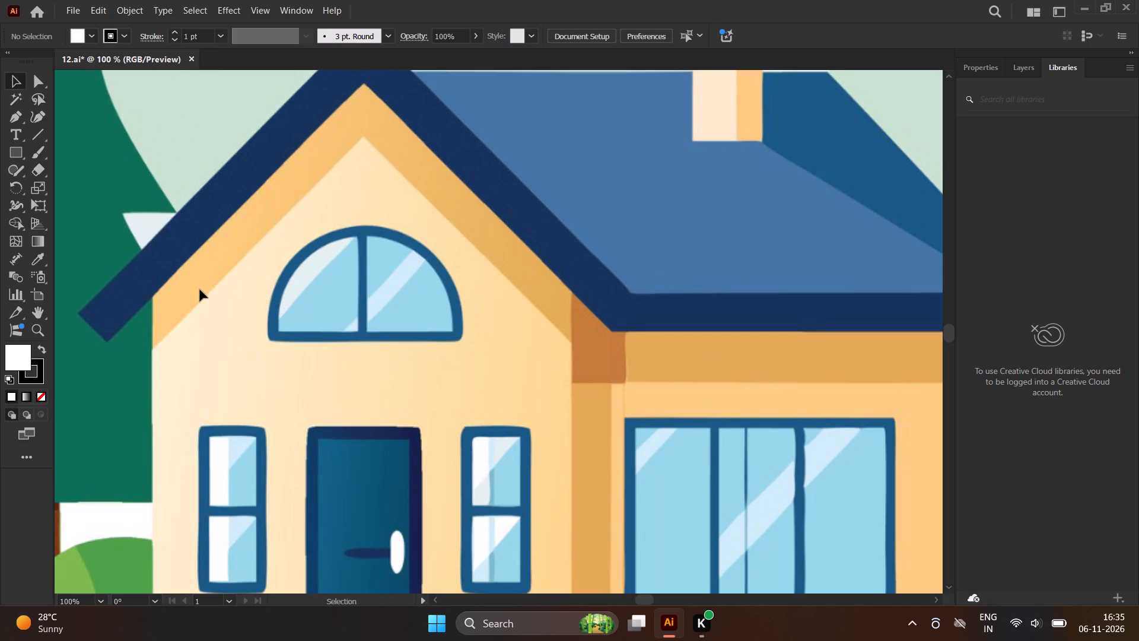
{"action": "key", "text": "p"}
{"action": "scroll", "coordinate": [151, 296], "scroll_direction": "down", "scroll_amount": 1}
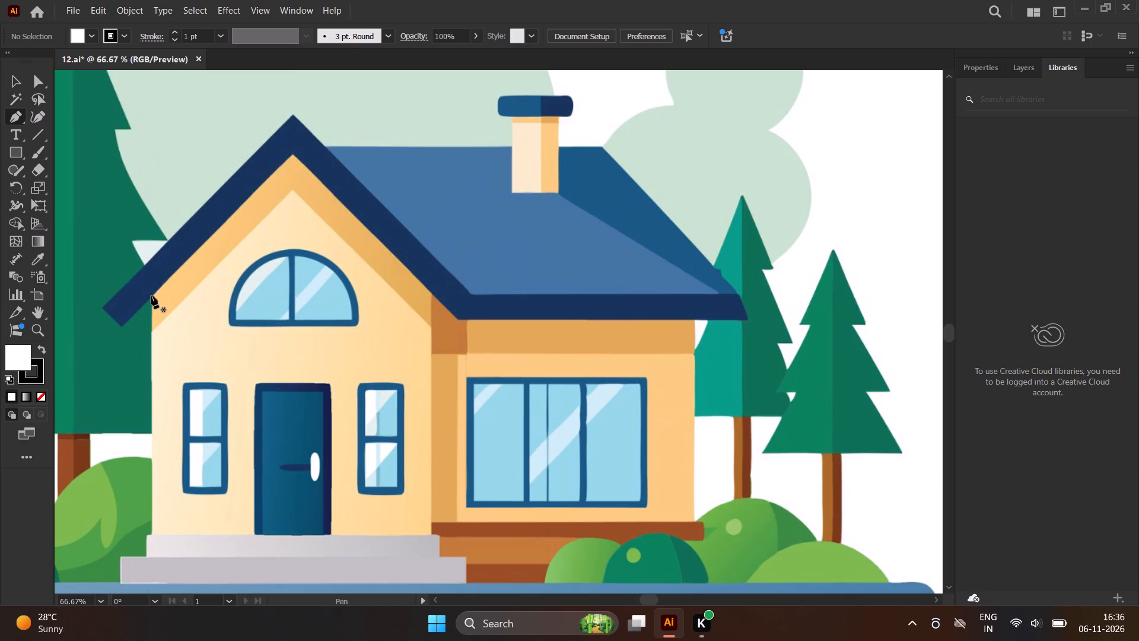
{"action": "scroll", "coordinate": [217, 275], "scroll_direction": "down", "scroll_amount": 1}
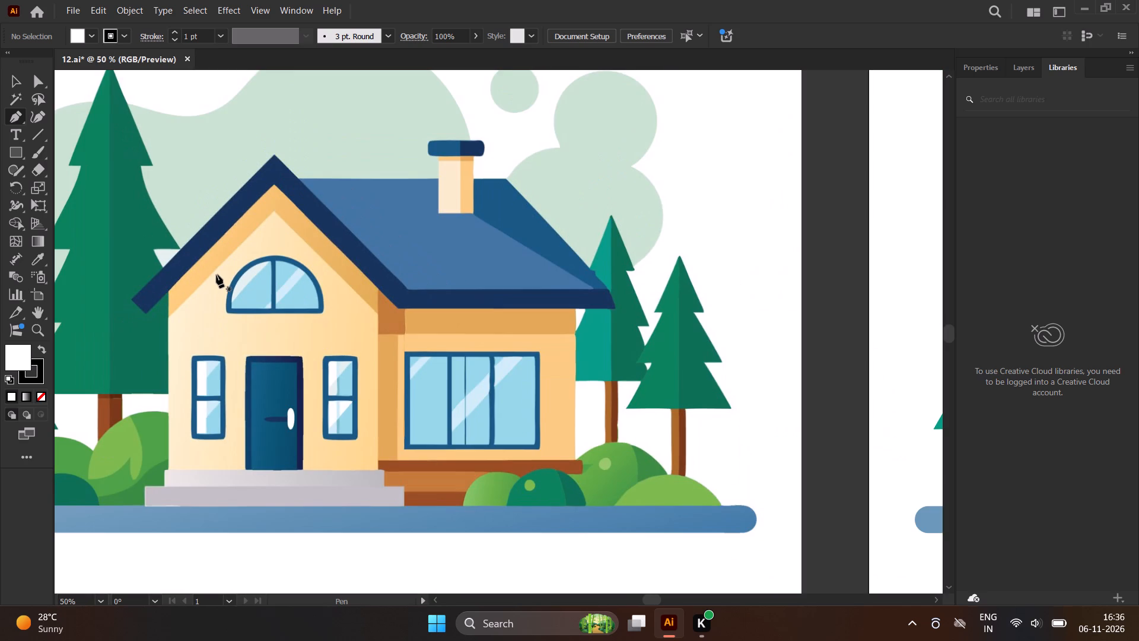
{"action": "scroll", "coordinate": [158, 522], "scroll_direction": "up", "scroll_amount": 2}
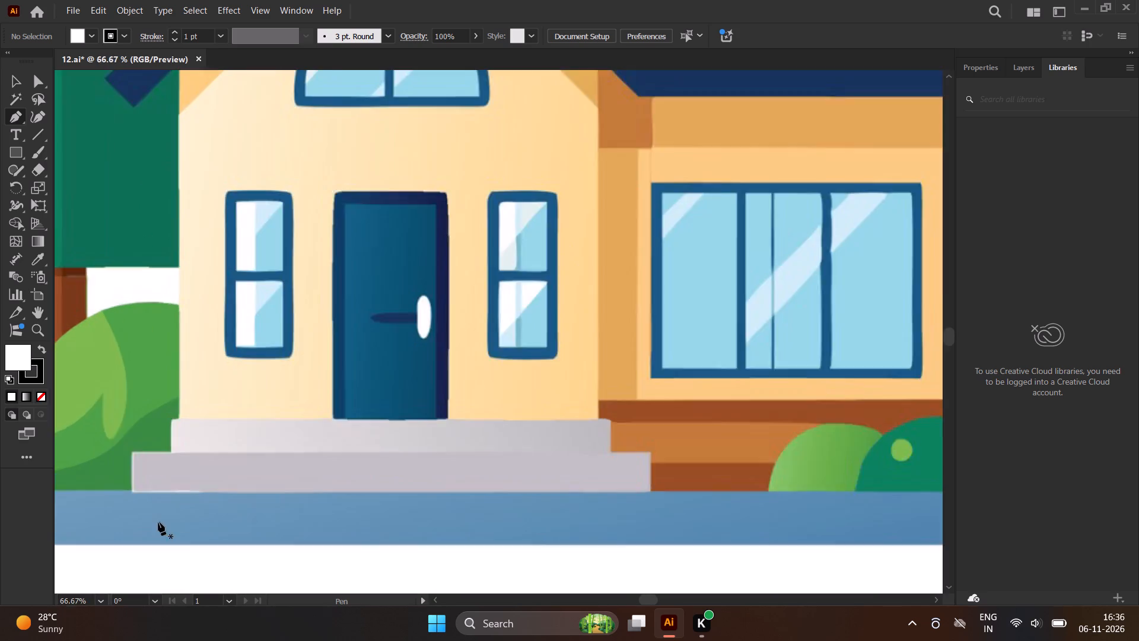
{"action": "scroll", "coordinate": [158, 522], "scroll_direction": "up", "scroll_amount": 1}
{"action": "scroll", "coordinate": [131, 469], "scroll_direction": "up", "scroll_amount": 2}
{"action": "scroll", "coordinate": [131, 469], "scroll_direction": "down", "scroll_amount": 2}
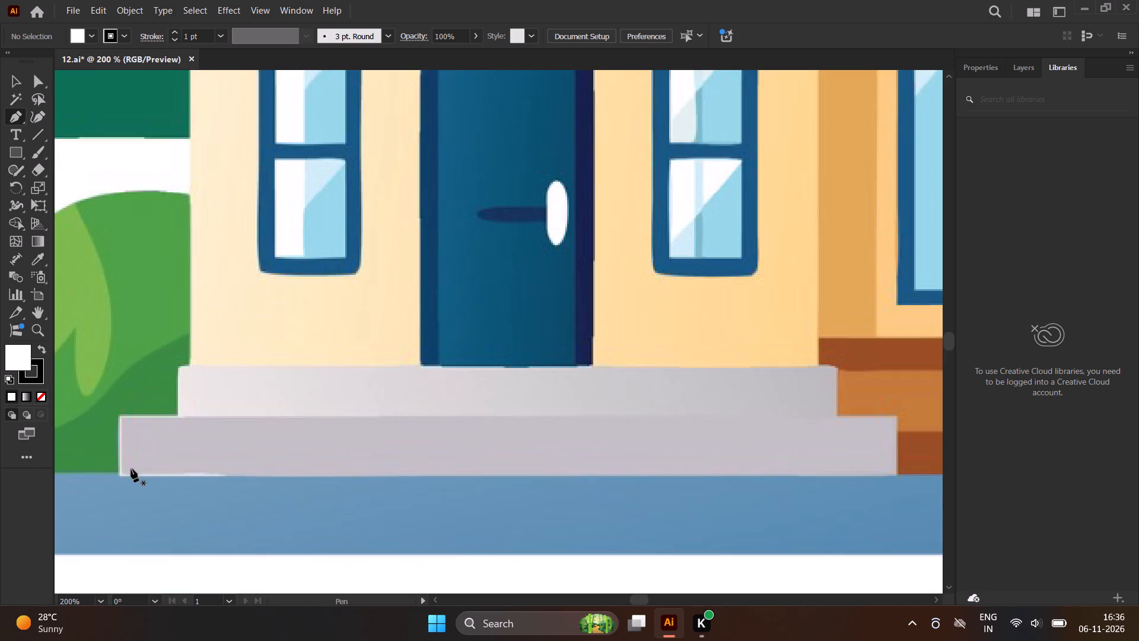
{"action": "scroll", "coordinate": [131, 469], "scroll_direction": "down", "scroll_amount": 1}
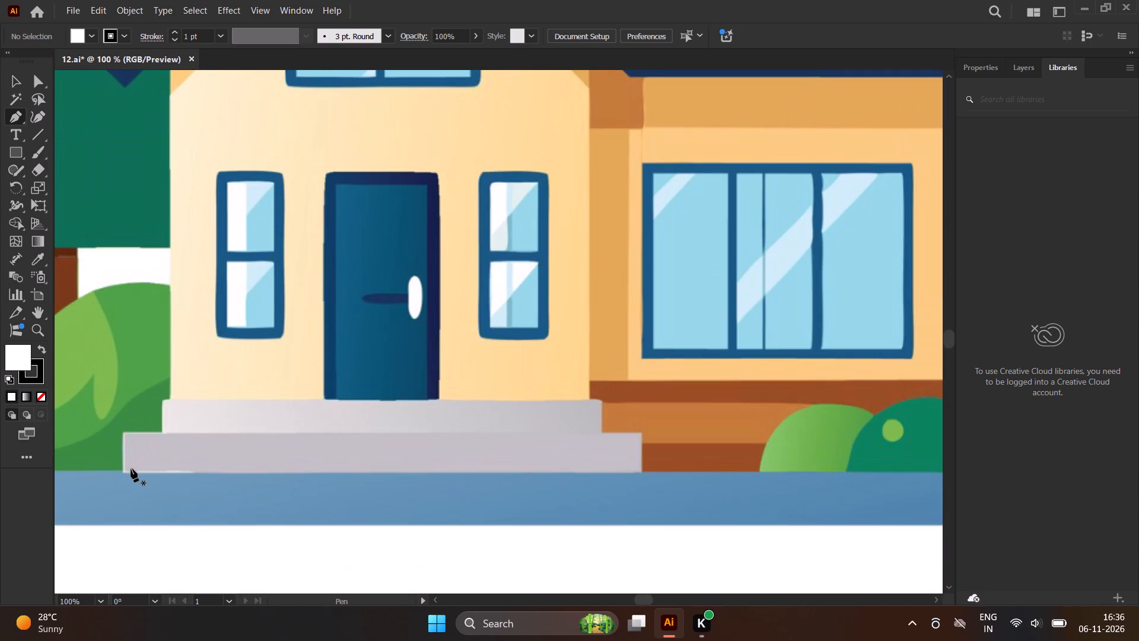
{"action": "scroll", "coordinate": [136, 468], "scroll_direction": "down", "scroll_amount": 2}
{"action": "scroll", "coordinate": [279, 452], "scroll_direction": "down", "scroll_amount": 1}
{"action": "scroll", "coordinate": [383, 458], "scroll_direction": "down", "scroll_amount": 1}
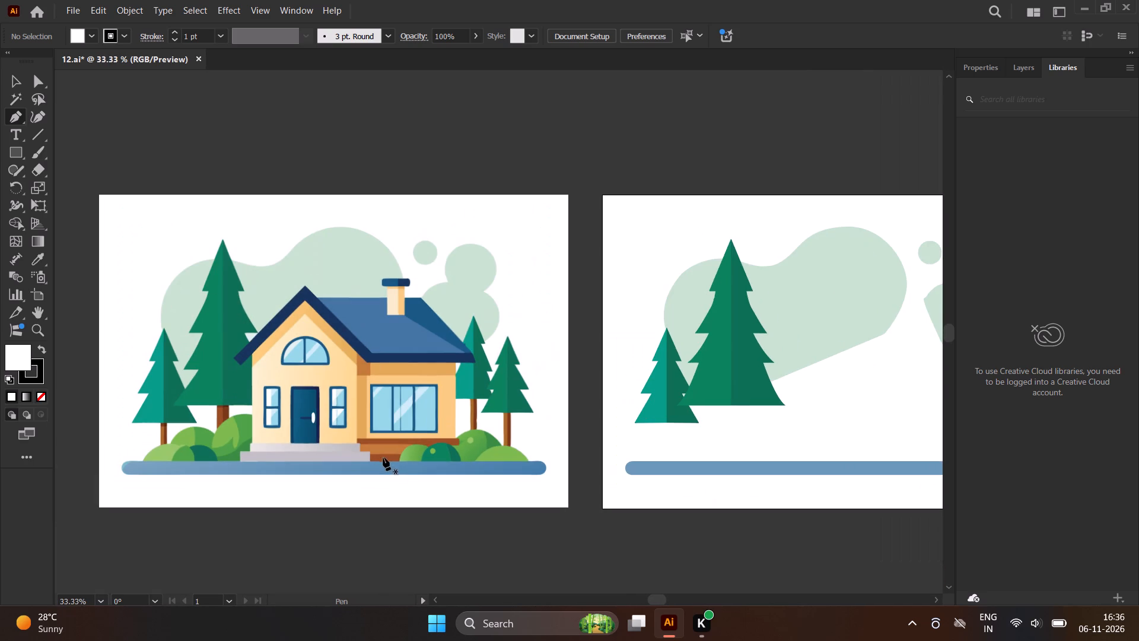
{"action": "scroll", "coordinate": [246, 452], "scroll_direction": "down", "scroll_amount": 1}
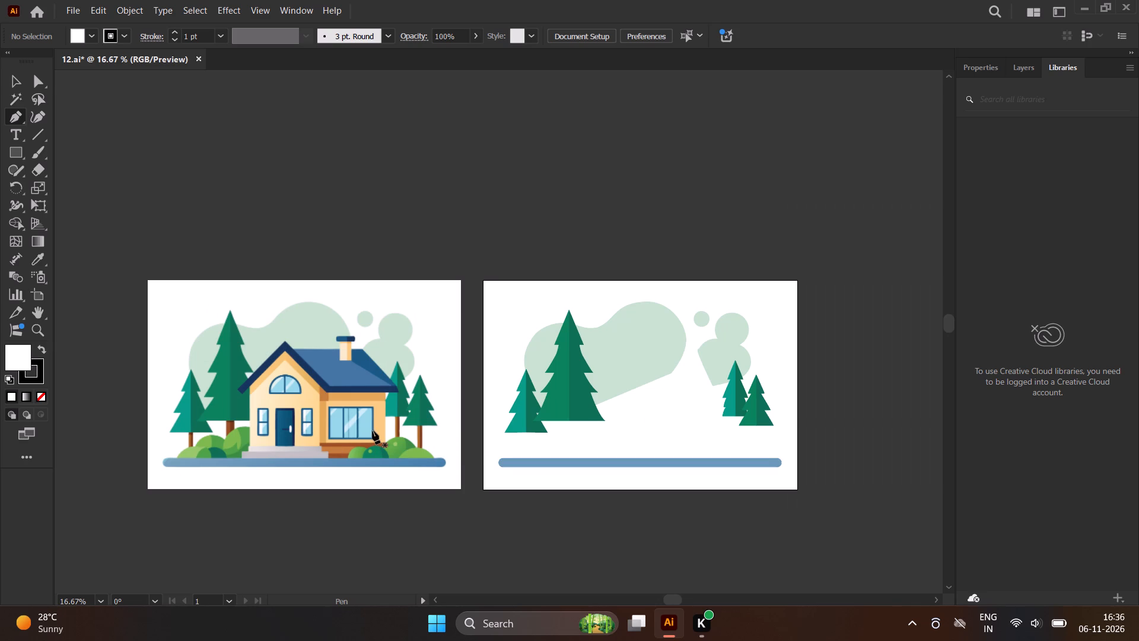
Apply a white-to-black linear gradient fill to the blue ground bar in the recreated illustration.
{"action": "key", "text": "v"}
{"action": "left_click", "coordinate": [557, 462]}
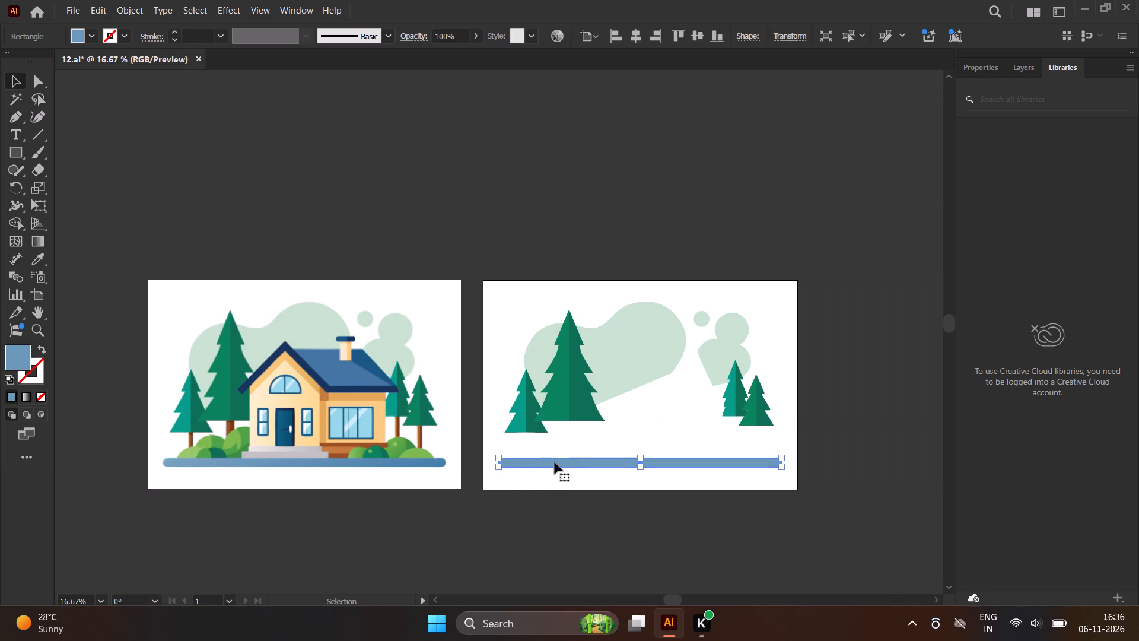
{"action": "left_click", "coordinate": [38, 240]}
{"action": "double_click", "coordinate": [39, 240]}
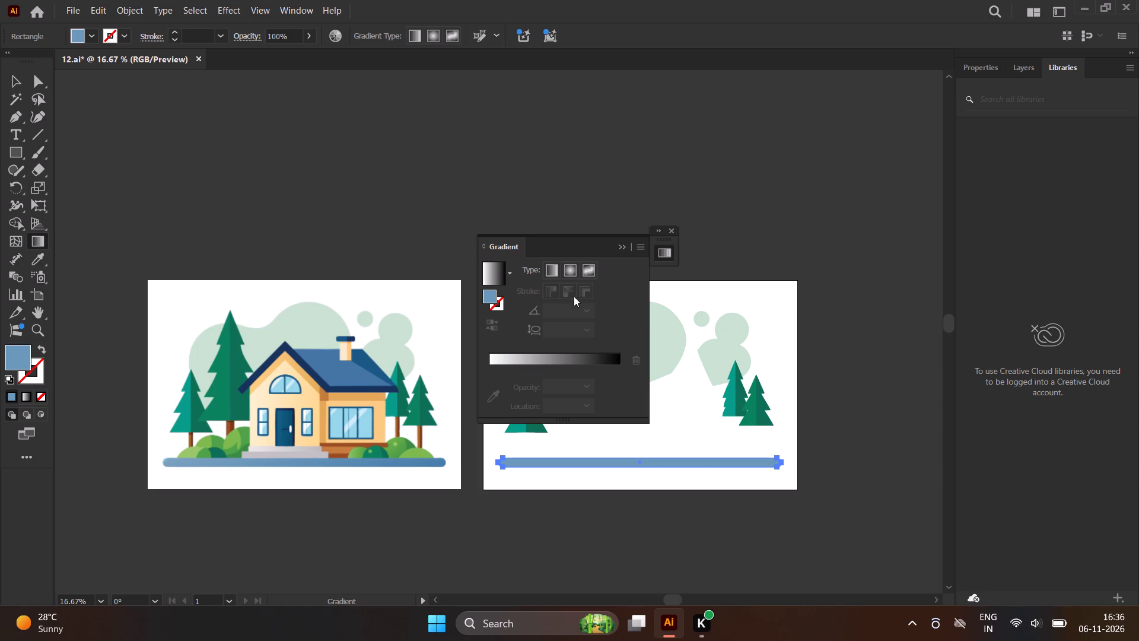
{"action": "left_click", "coordinate": [482, 275]}
{"action": "left_click", "coordinate": [491, 273]}
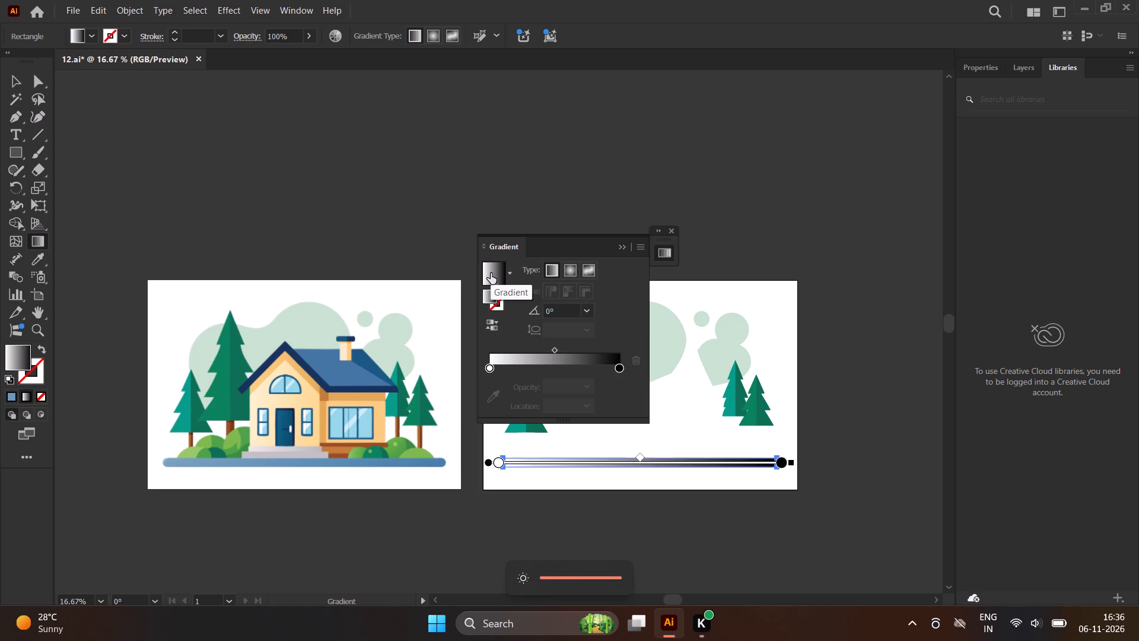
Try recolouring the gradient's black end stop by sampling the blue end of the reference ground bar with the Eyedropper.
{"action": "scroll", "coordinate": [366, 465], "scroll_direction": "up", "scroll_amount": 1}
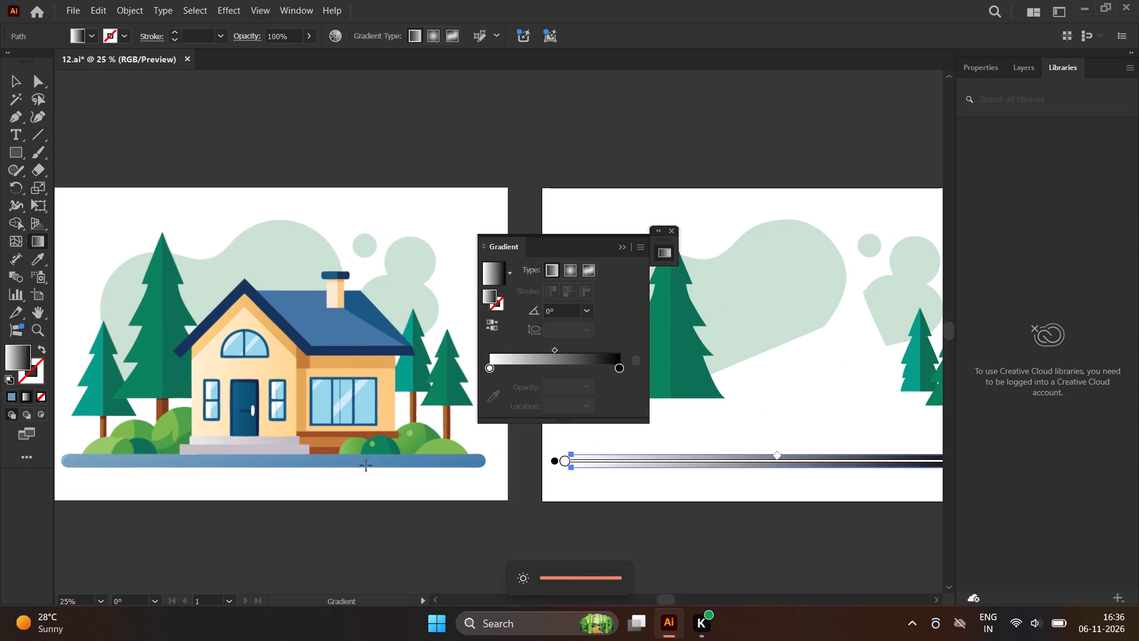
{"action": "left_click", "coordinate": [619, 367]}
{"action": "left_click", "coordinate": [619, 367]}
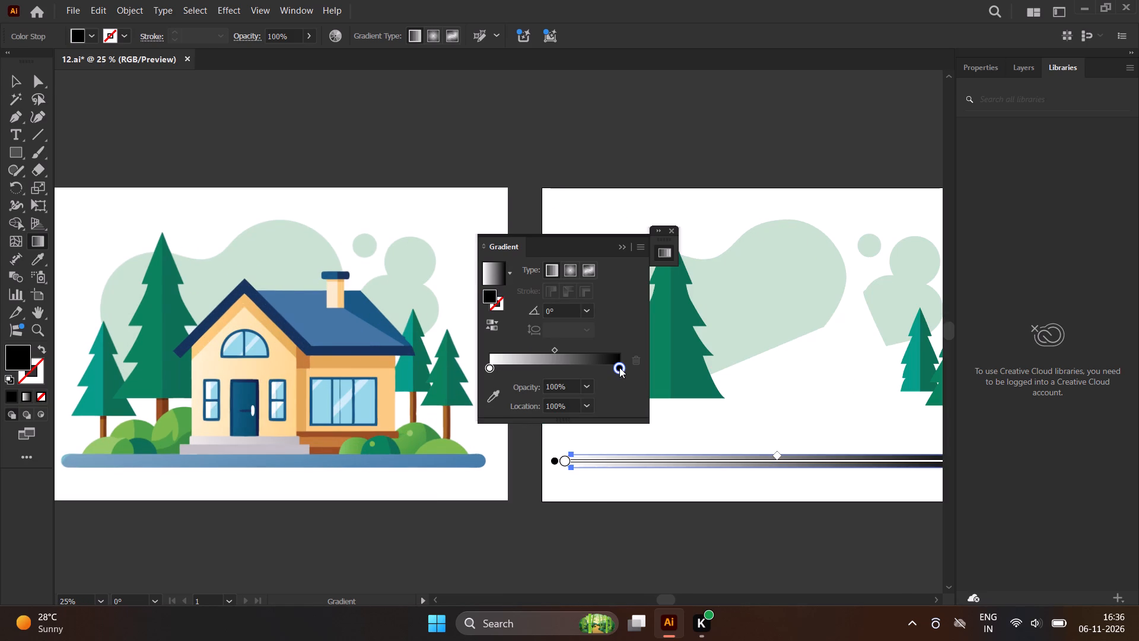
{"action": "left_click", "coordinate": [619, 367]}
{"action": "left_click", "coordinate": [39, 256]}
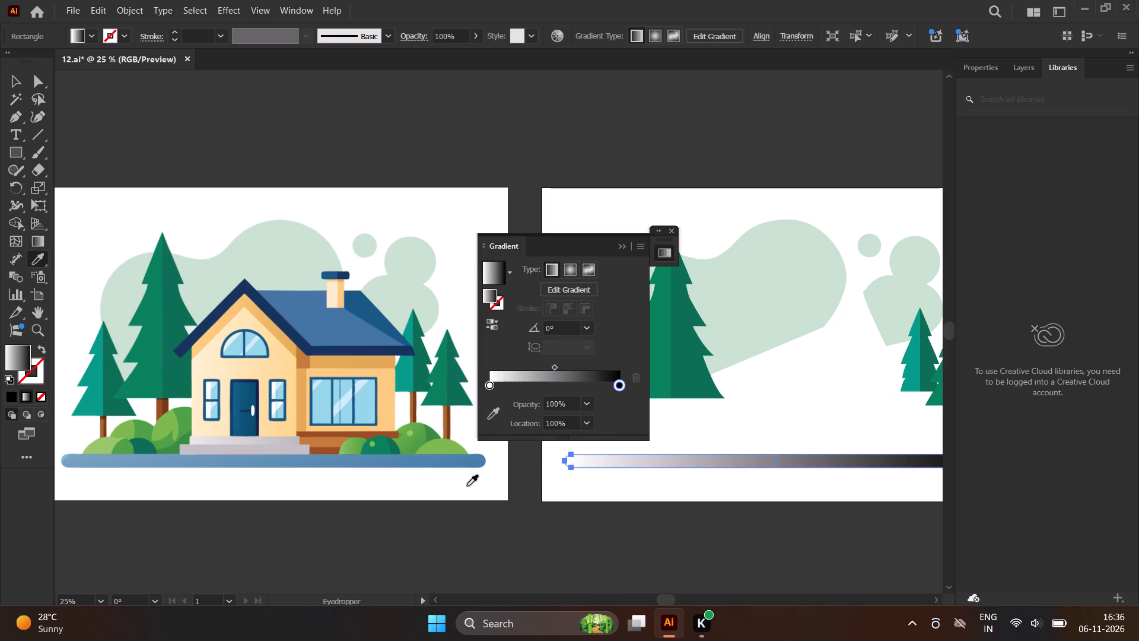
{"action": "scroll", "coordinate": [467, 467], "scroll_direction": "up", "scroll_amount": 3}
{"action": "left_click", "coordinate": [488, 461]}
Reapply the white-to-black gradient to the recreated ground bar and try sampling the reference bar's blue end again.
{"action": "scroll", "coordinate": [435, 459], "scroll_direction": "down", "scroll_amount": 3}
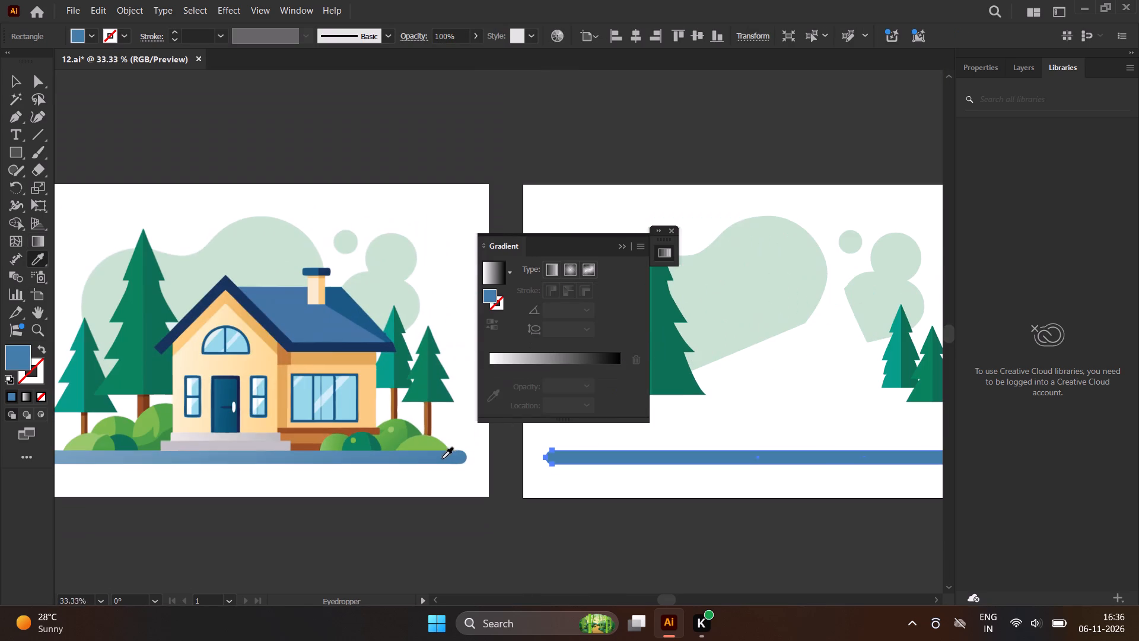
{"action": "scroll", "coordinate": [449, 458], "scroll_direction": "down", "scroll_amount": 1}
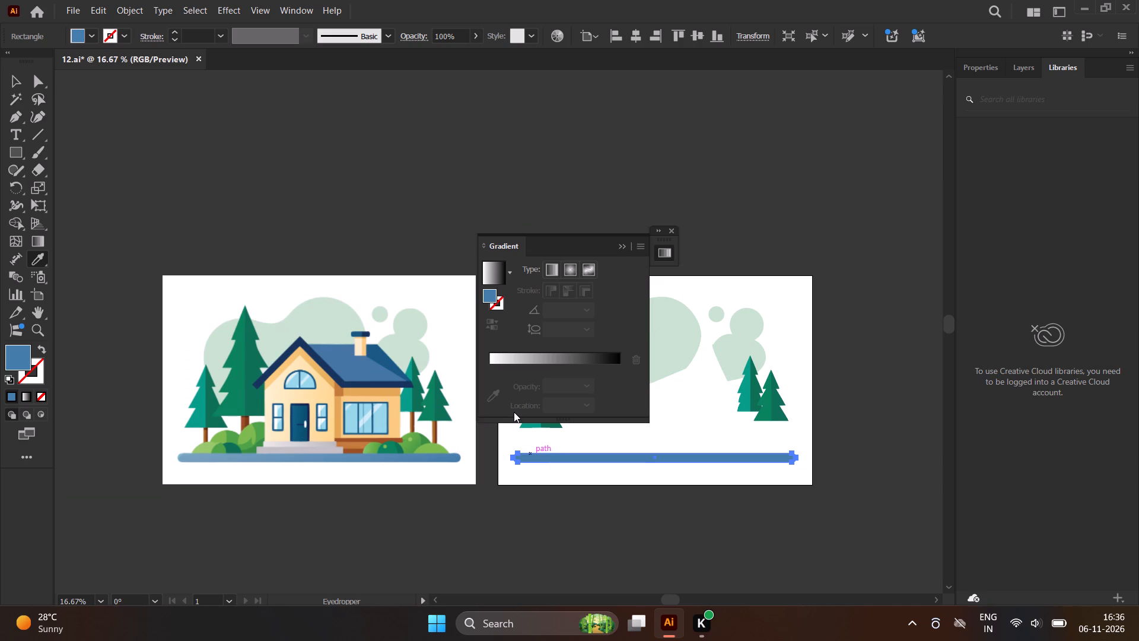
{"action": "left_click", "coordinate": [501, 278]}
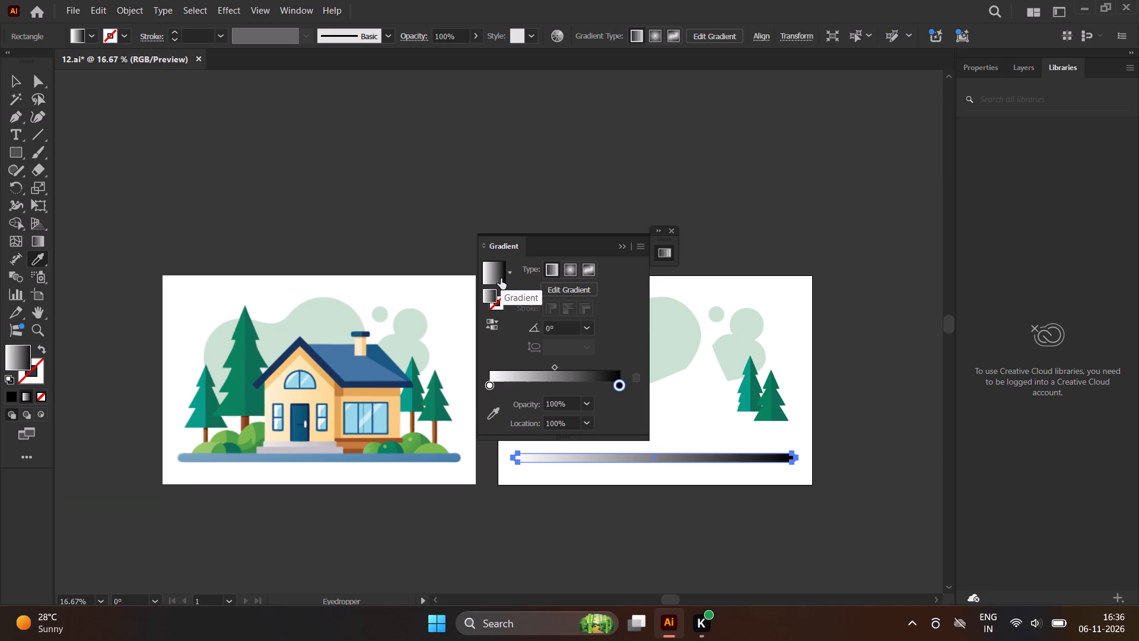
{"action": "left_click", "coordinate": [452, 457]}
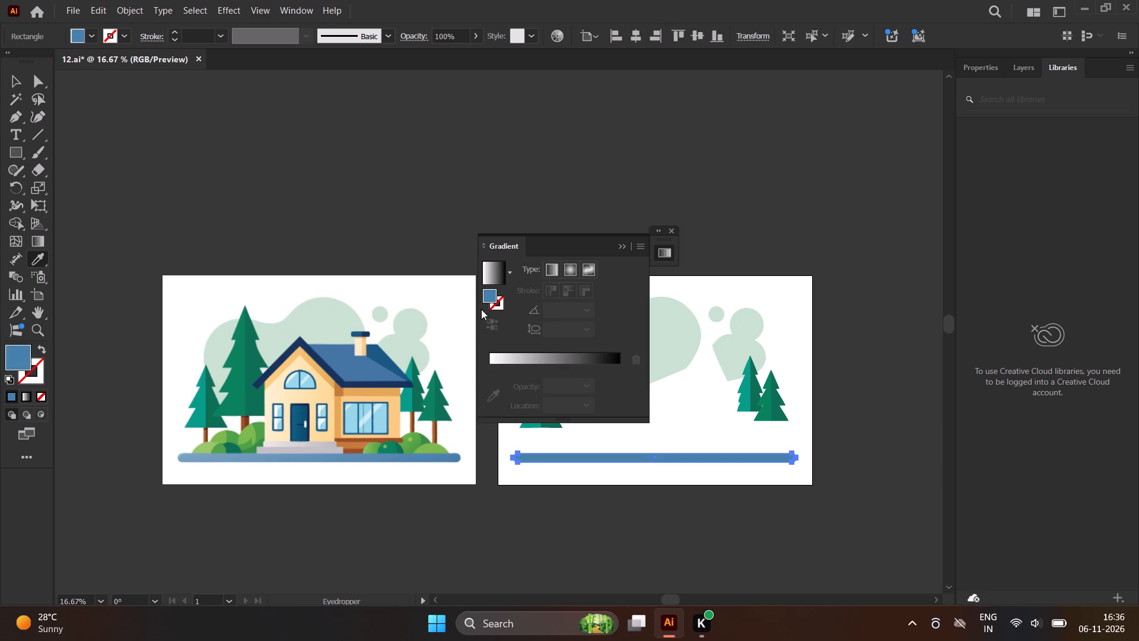
Reapply the linear gradient to the recreated ground bar and set its black end stop to 3800BF.
{"action": "left_click", "coordinate": [489, 259]}
{"action": "left_click", "coordinate": [492, 268]}
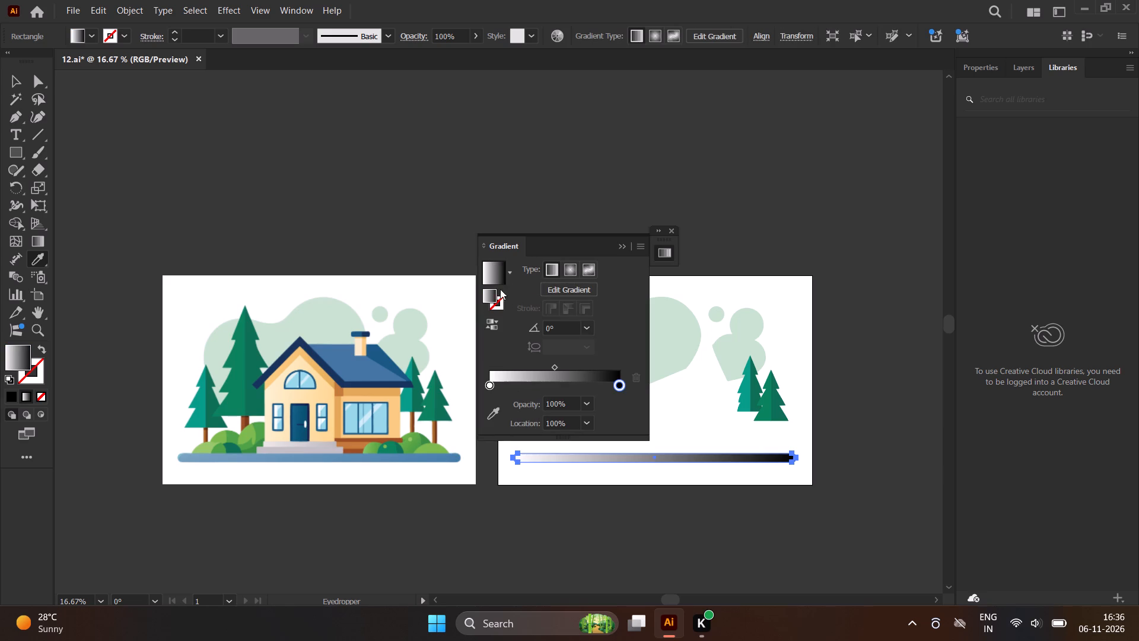
{"action": "double_click", "coordinate": [617, 383]}
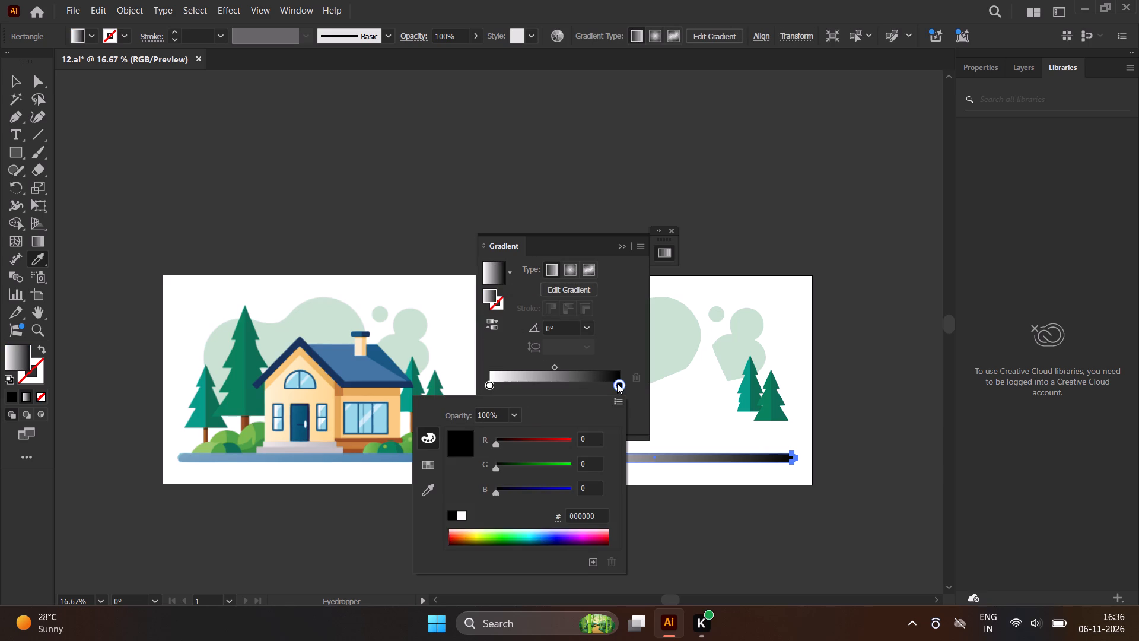
{"action": "left_click", "coordinate": [563, 538]}
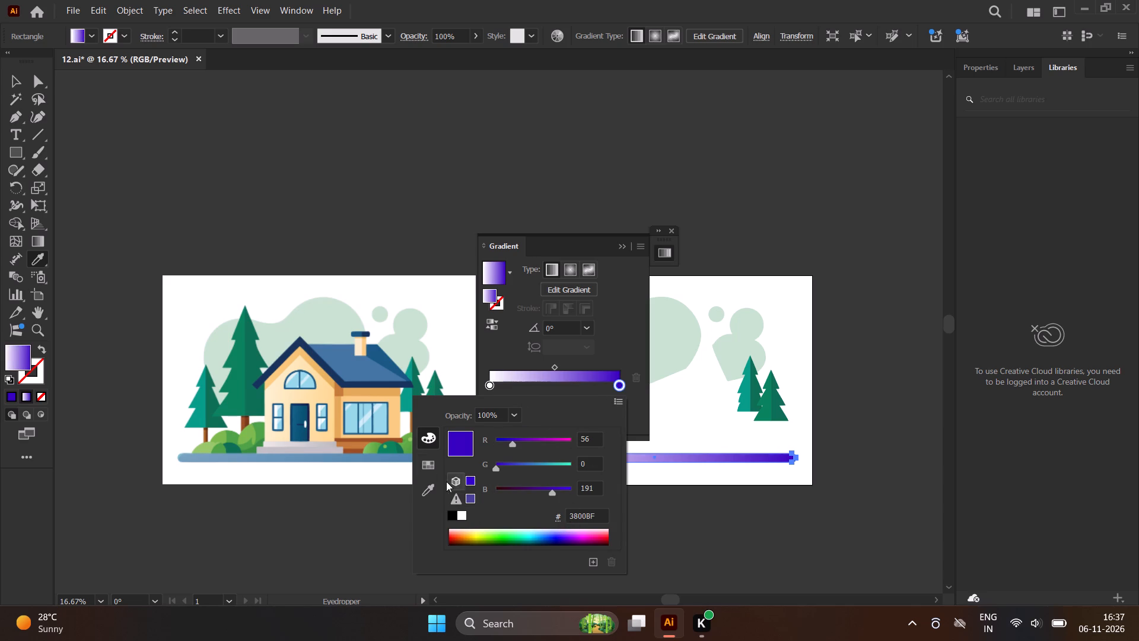
{"action": "left_click", "coordinate": [464, 382]}
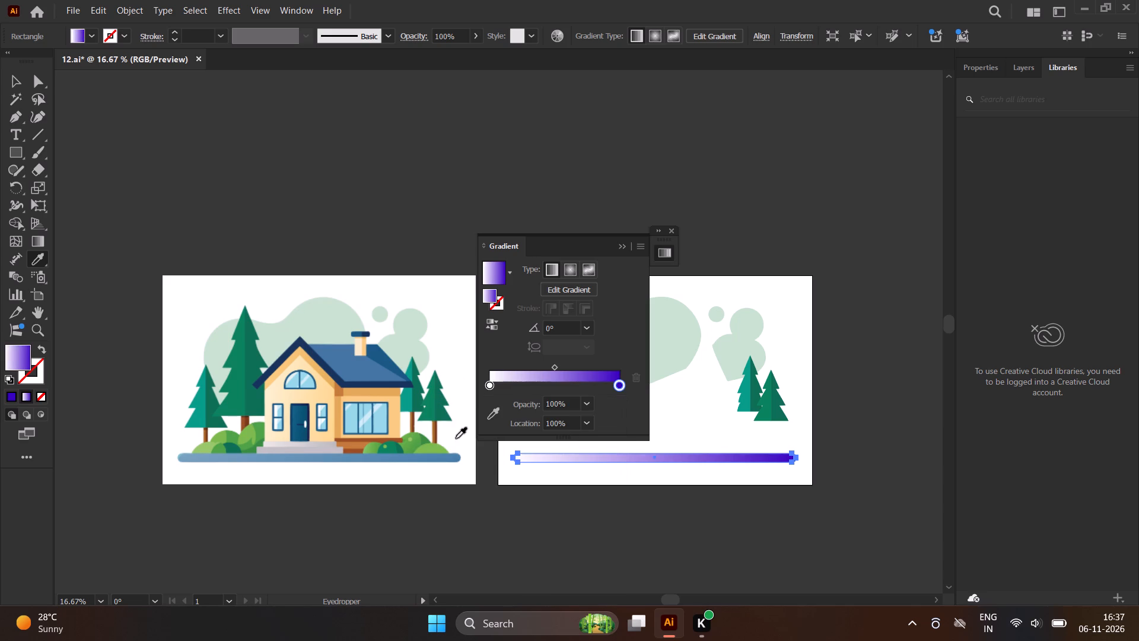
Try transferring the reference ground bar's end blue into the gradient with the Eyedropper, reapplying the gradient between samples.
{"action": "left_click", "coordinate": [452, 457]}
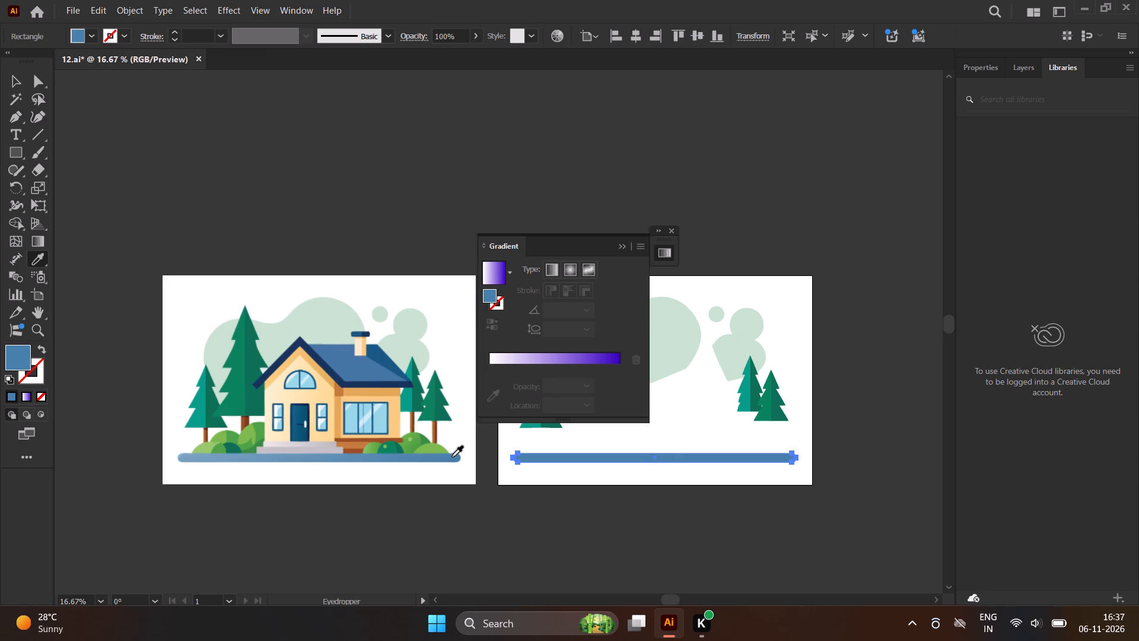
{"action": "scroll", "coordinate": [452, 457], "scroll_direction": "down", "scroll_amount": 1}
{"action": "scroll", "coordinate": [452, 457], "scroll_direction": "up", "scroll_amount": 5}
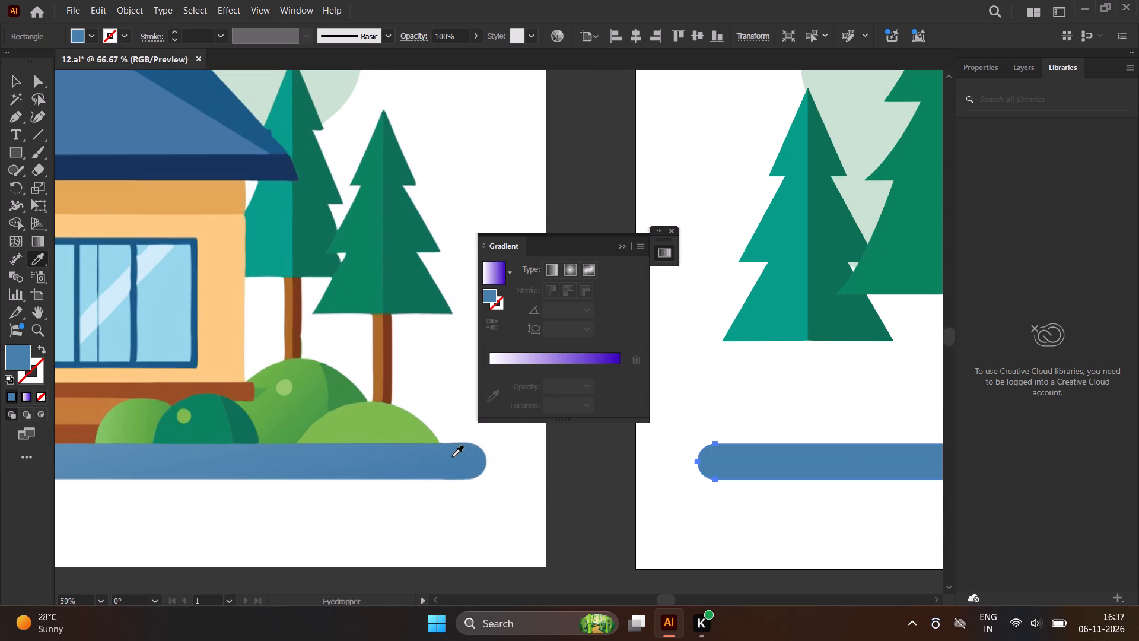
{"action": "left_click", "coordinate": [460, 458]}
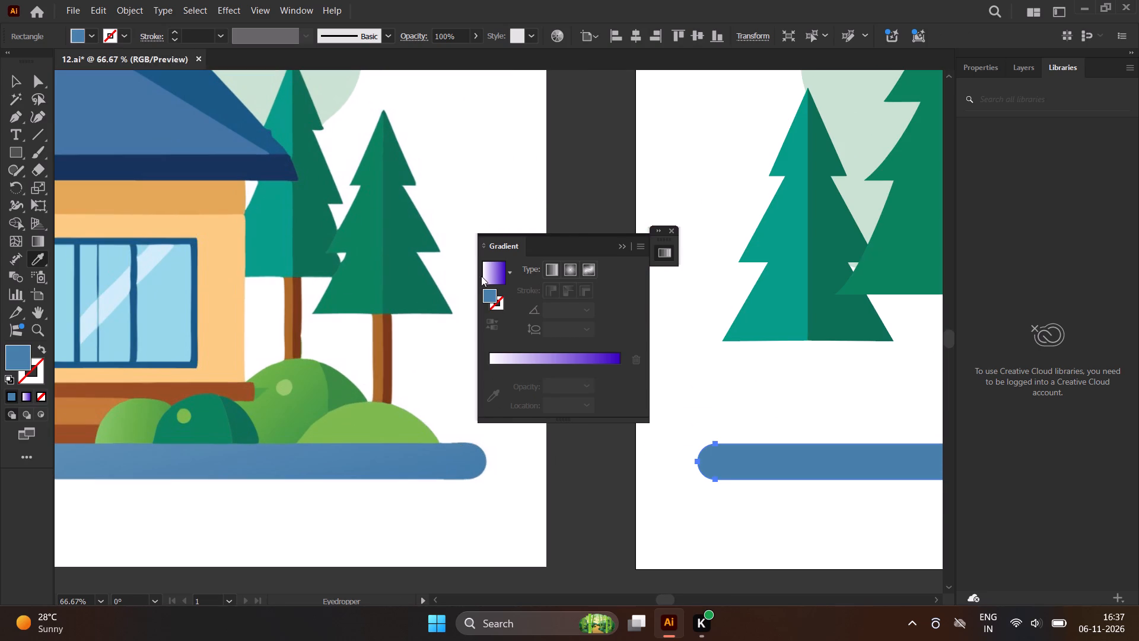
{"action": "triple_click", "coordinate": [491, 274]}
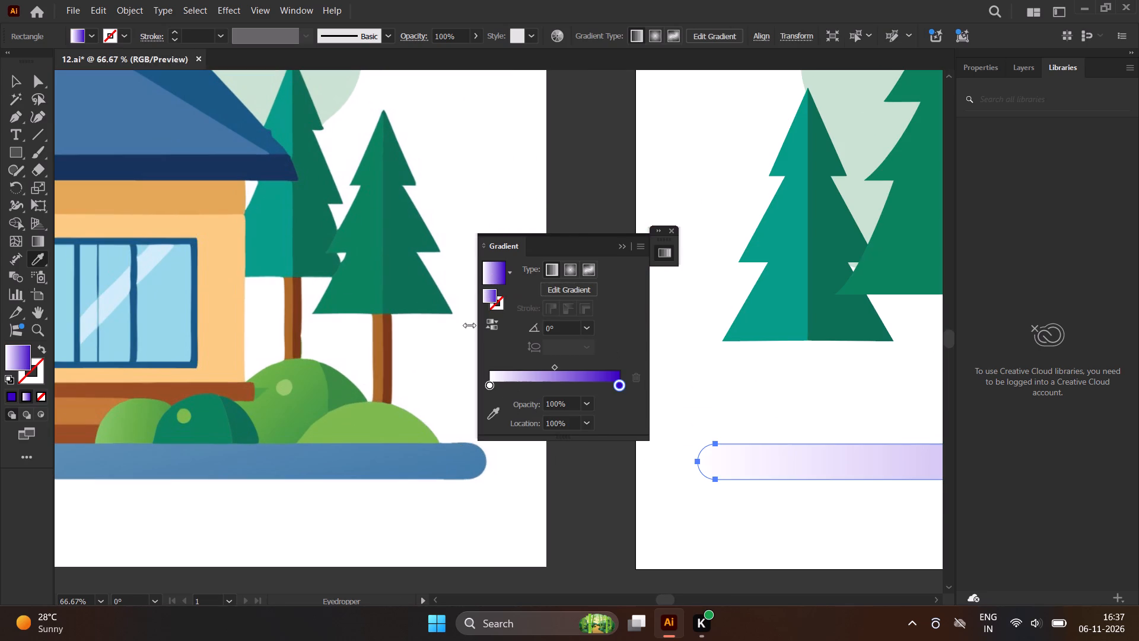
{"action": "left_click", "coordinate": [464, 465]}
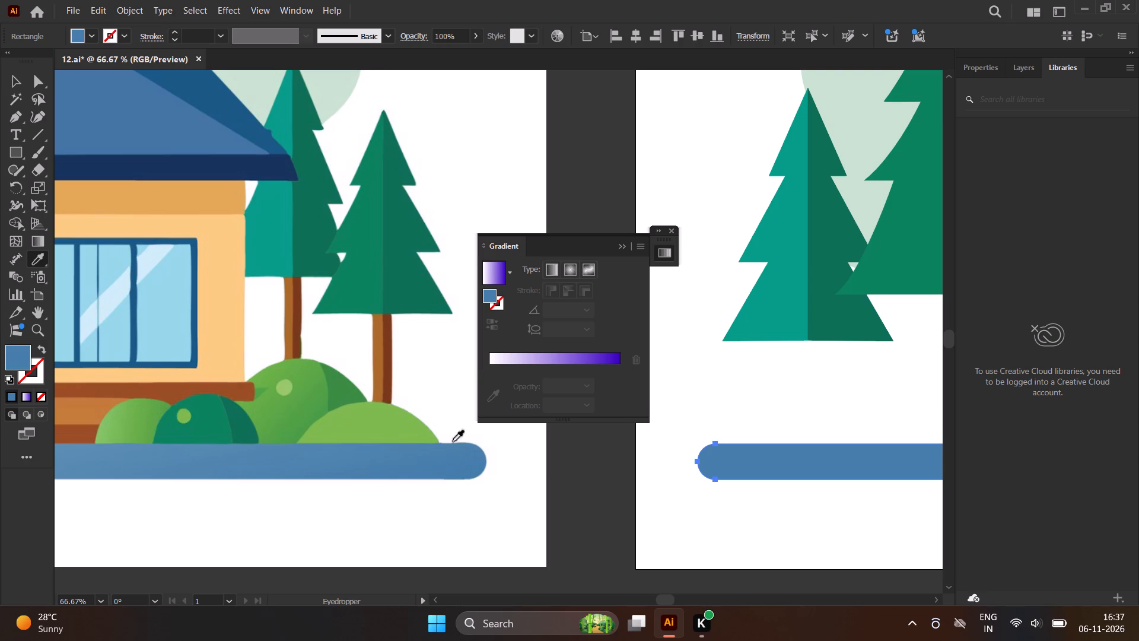
Reapply the linear gradient from white to 3800BF to the recreated ground bar with the Gradient tool.
{"action": "scroll", "coordinate": [571, 368], "scroll_direction": "down", "scroll_amount": 2}
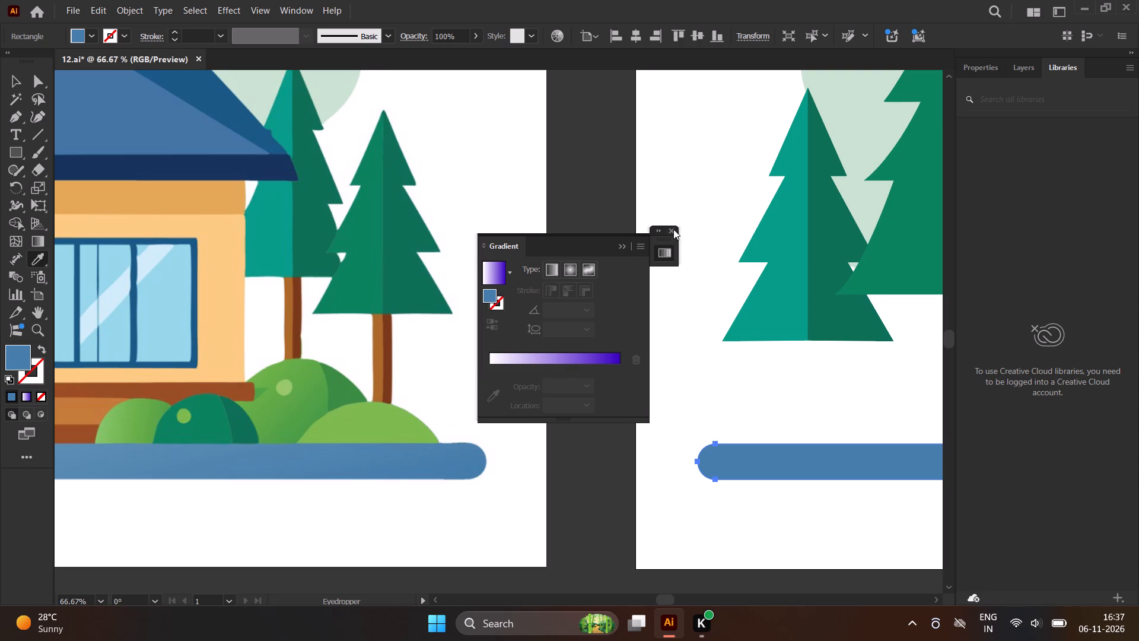
{"action": "left_click", "coordinate": [673, 229]}
{"action": "scroll", "coordinate": [680, 265], "scroll_direction": "down", "scroll_amount": 5}
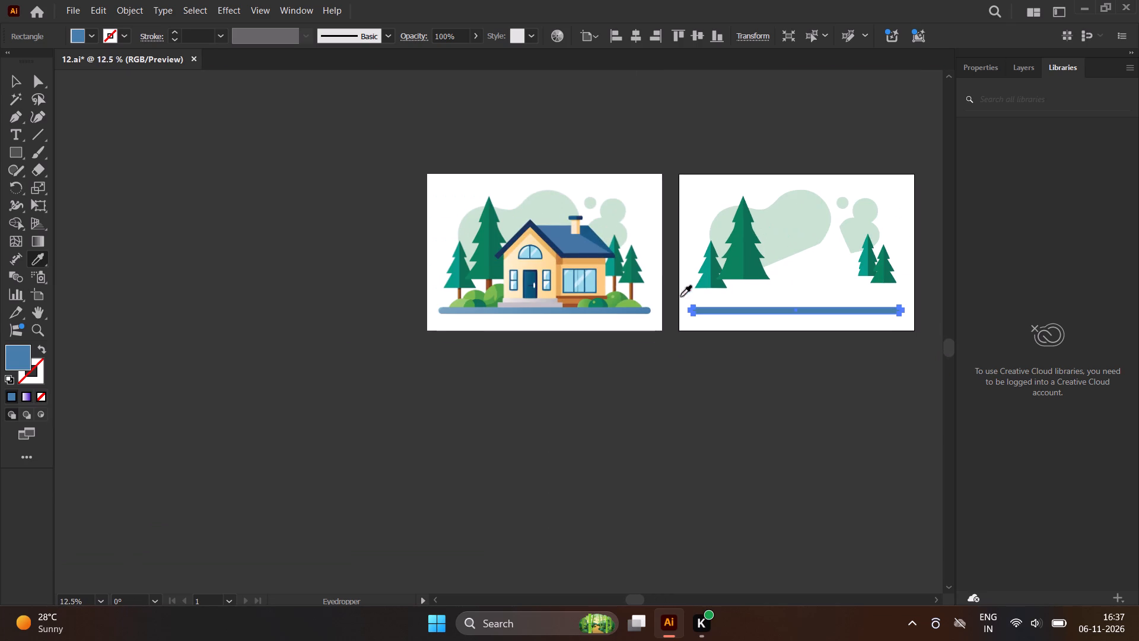
{"action": "scroll", "coordinate": [520, 306], "scroll_direction": "up", "scroll_amount": 3}
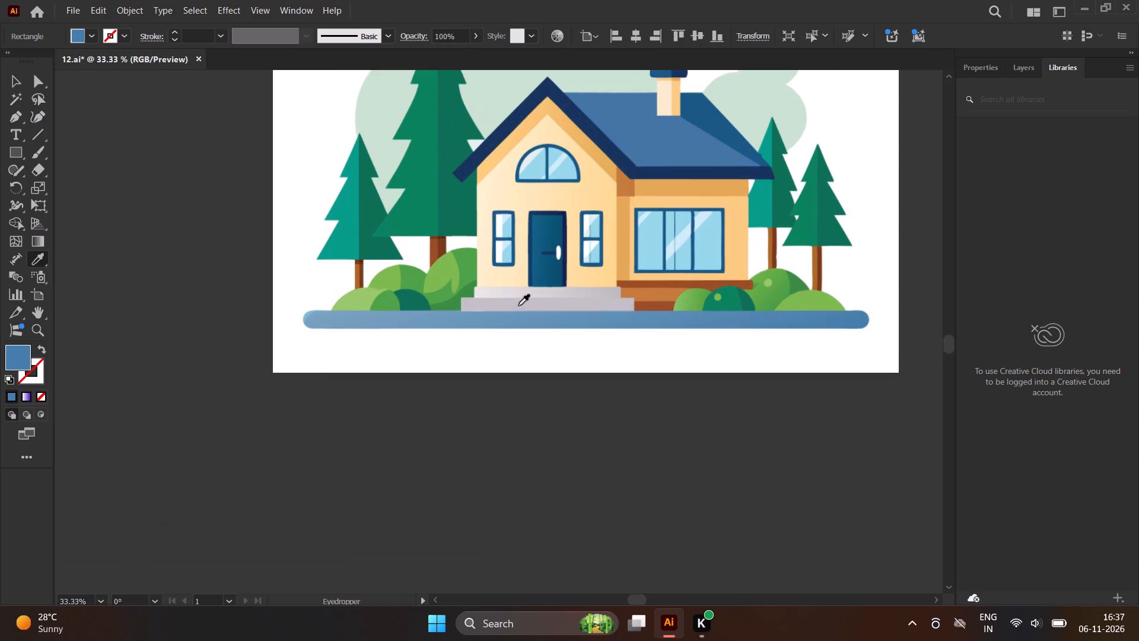
{"action": "left_click", "coordinate": [39, 241]}
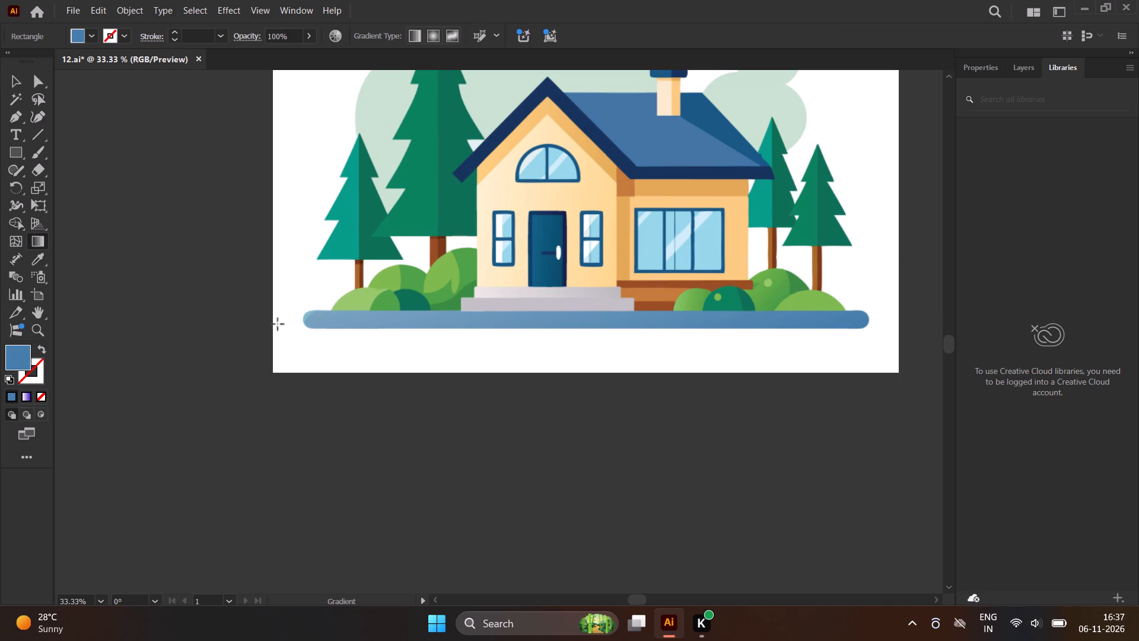
{"action": "scroll", "coordinate": [263, 328], "scroll_direction": "down", "scroll_amount": 2}
{"action": "double_click", "coordinate": [42, 239]}
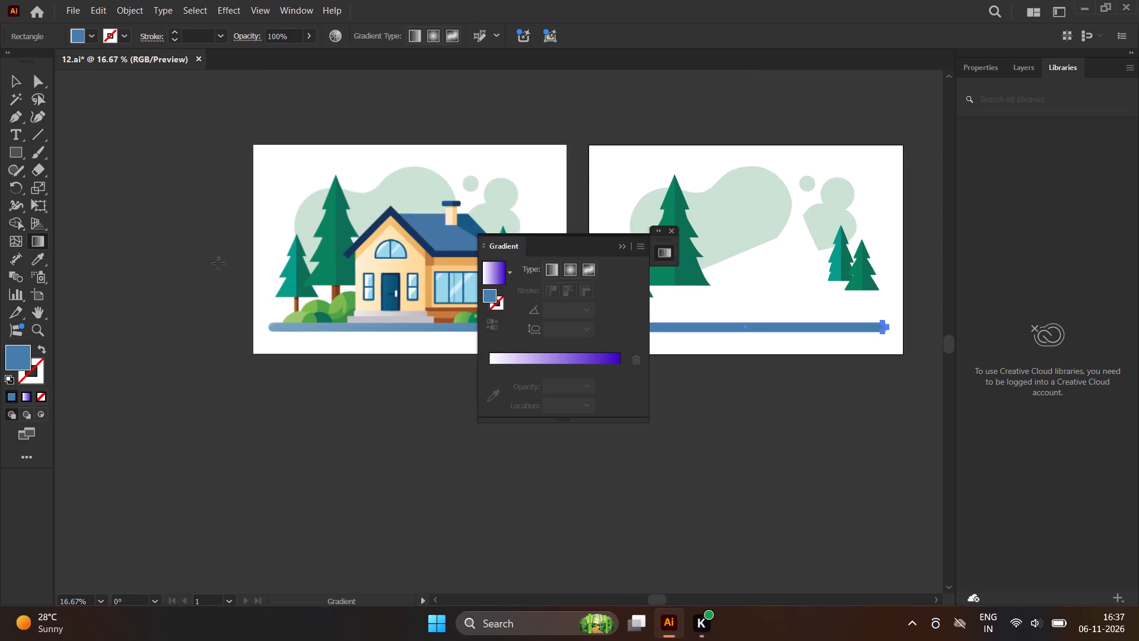
{"action": "left_click", "coordinate": [494, 283]}
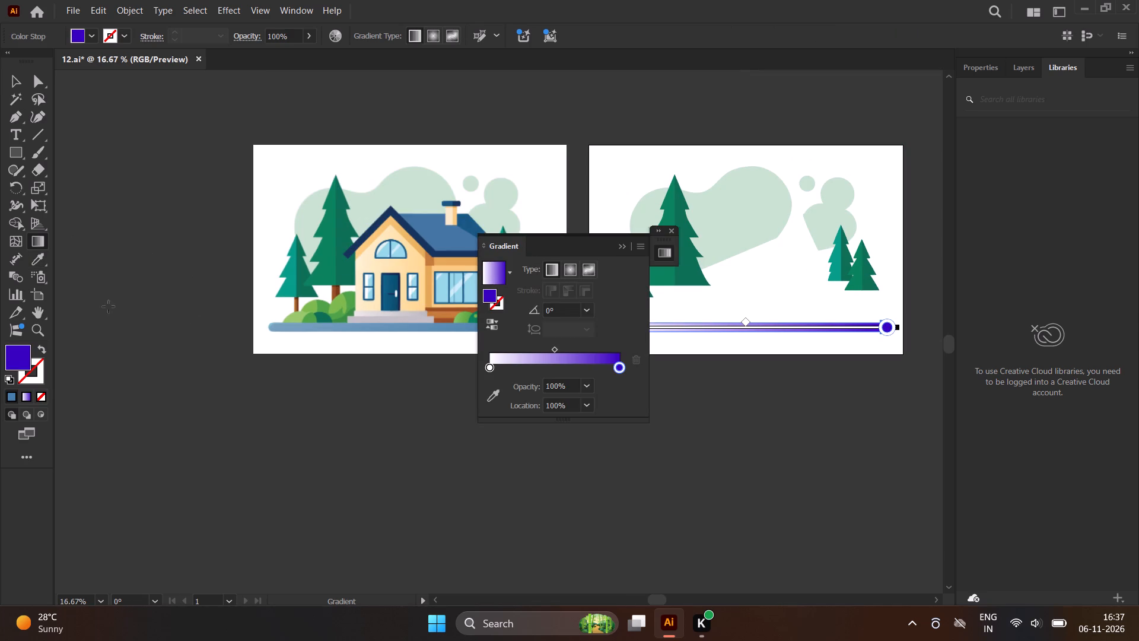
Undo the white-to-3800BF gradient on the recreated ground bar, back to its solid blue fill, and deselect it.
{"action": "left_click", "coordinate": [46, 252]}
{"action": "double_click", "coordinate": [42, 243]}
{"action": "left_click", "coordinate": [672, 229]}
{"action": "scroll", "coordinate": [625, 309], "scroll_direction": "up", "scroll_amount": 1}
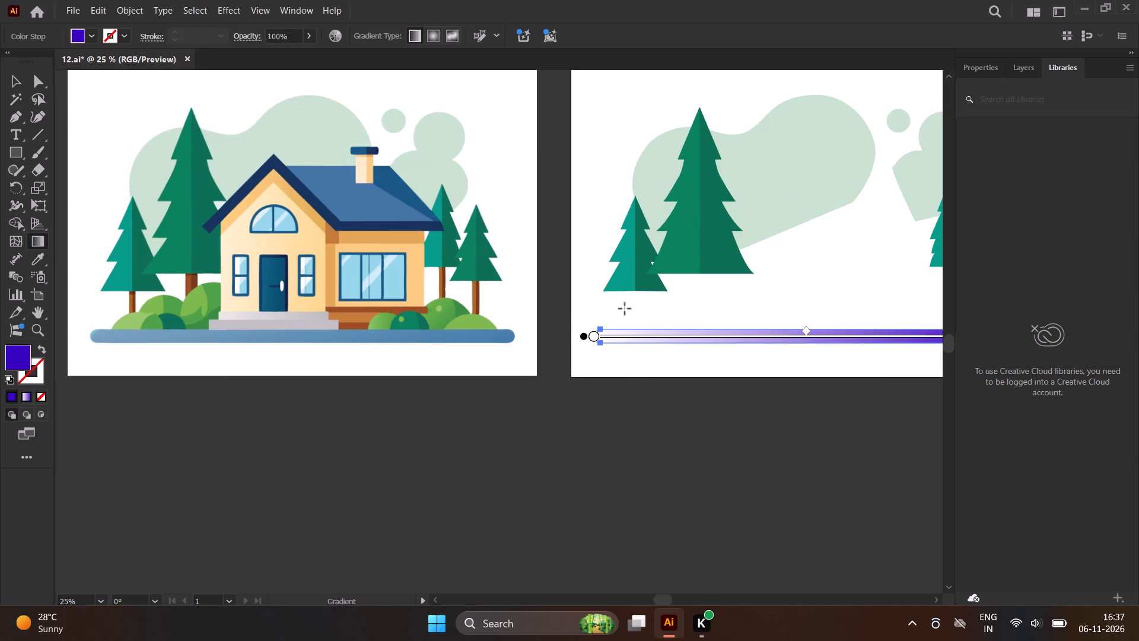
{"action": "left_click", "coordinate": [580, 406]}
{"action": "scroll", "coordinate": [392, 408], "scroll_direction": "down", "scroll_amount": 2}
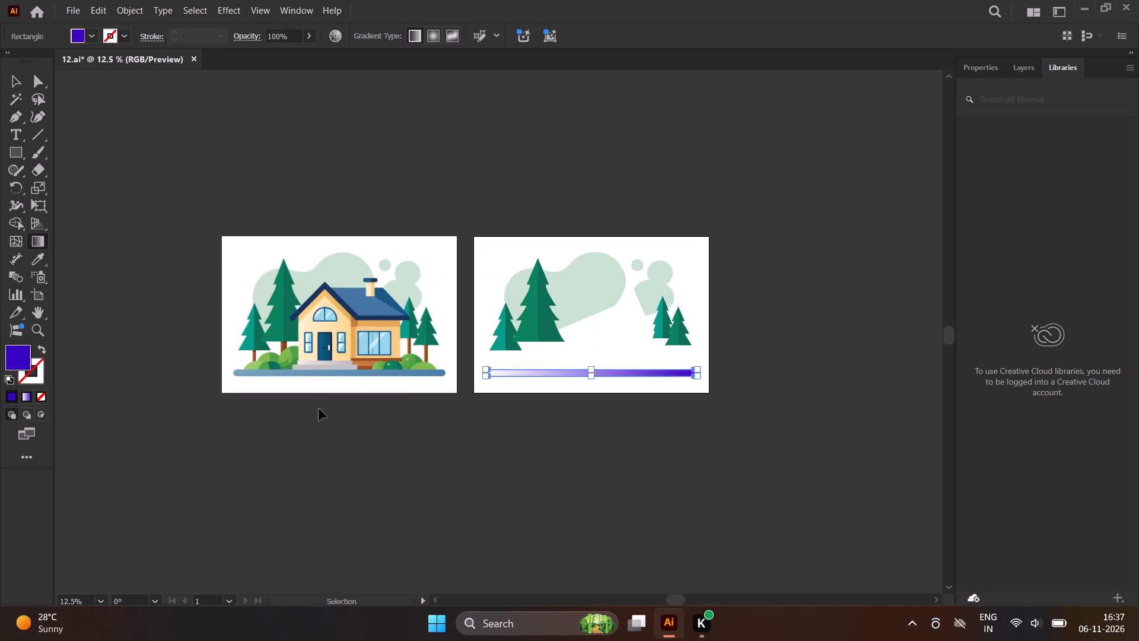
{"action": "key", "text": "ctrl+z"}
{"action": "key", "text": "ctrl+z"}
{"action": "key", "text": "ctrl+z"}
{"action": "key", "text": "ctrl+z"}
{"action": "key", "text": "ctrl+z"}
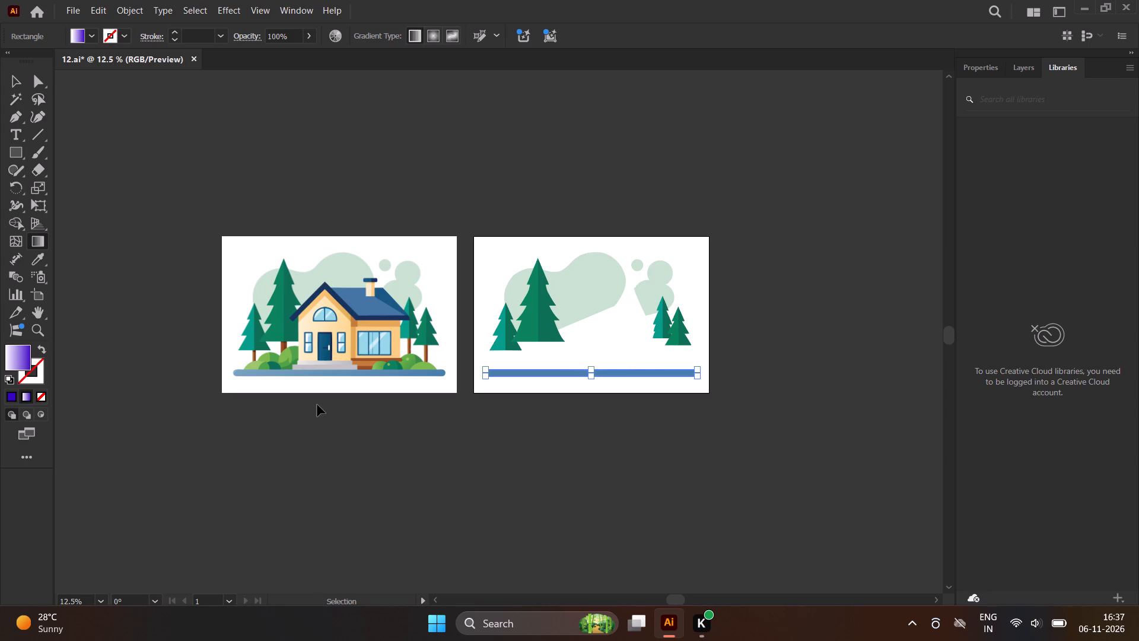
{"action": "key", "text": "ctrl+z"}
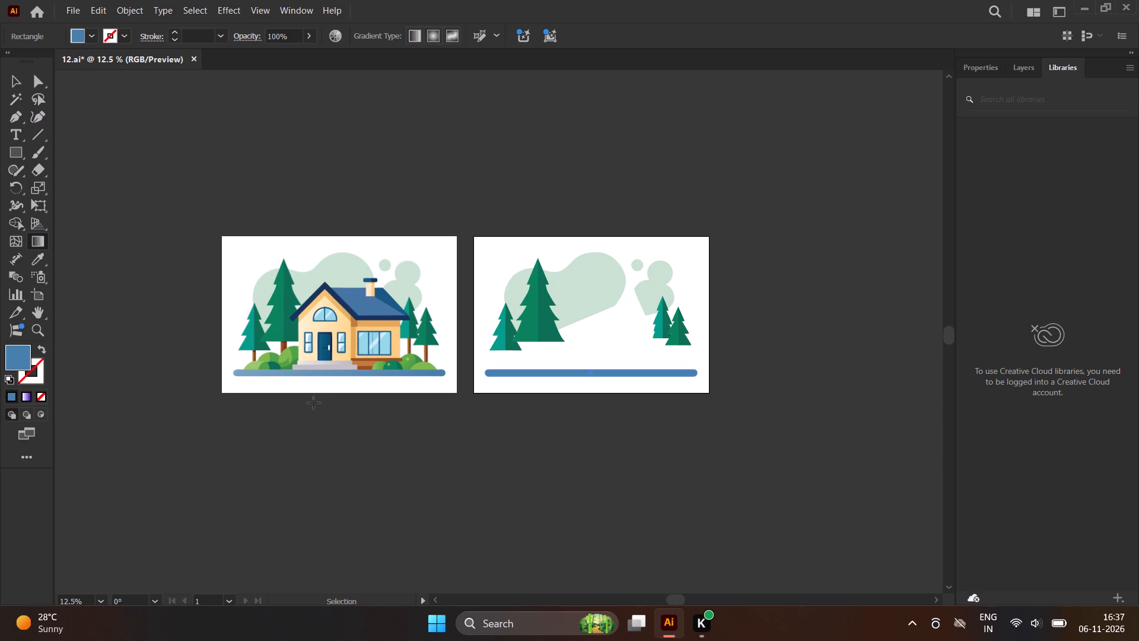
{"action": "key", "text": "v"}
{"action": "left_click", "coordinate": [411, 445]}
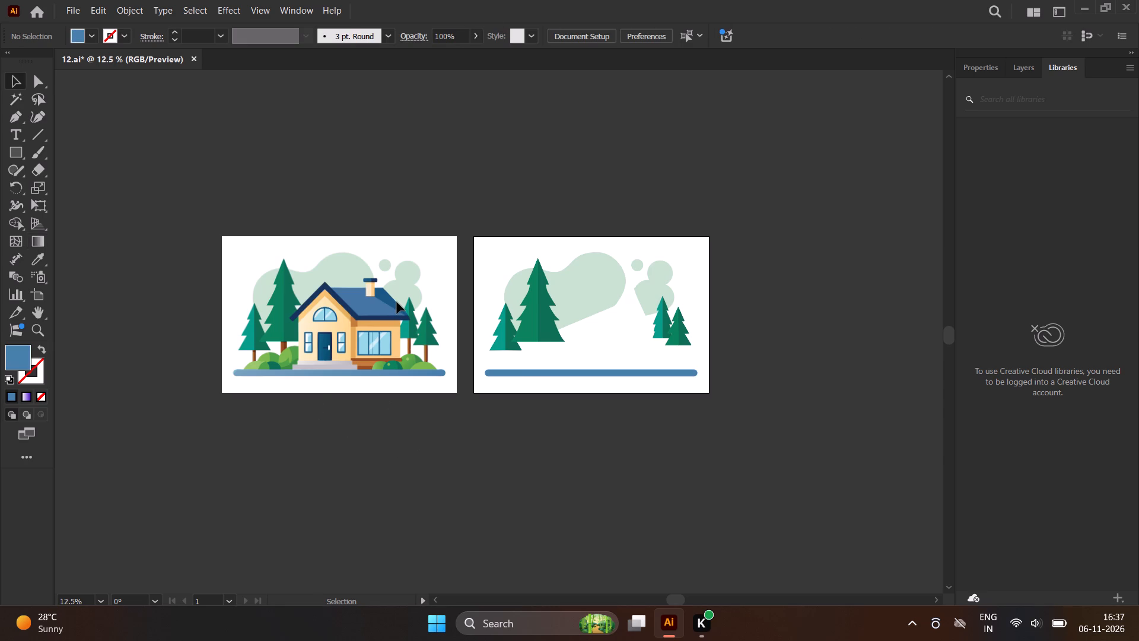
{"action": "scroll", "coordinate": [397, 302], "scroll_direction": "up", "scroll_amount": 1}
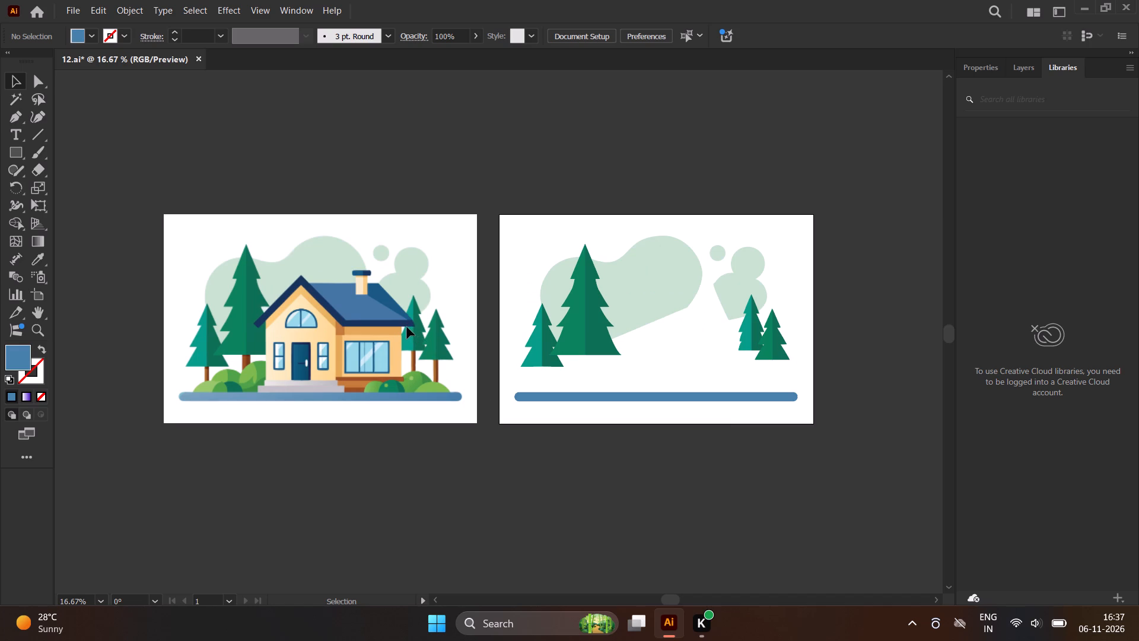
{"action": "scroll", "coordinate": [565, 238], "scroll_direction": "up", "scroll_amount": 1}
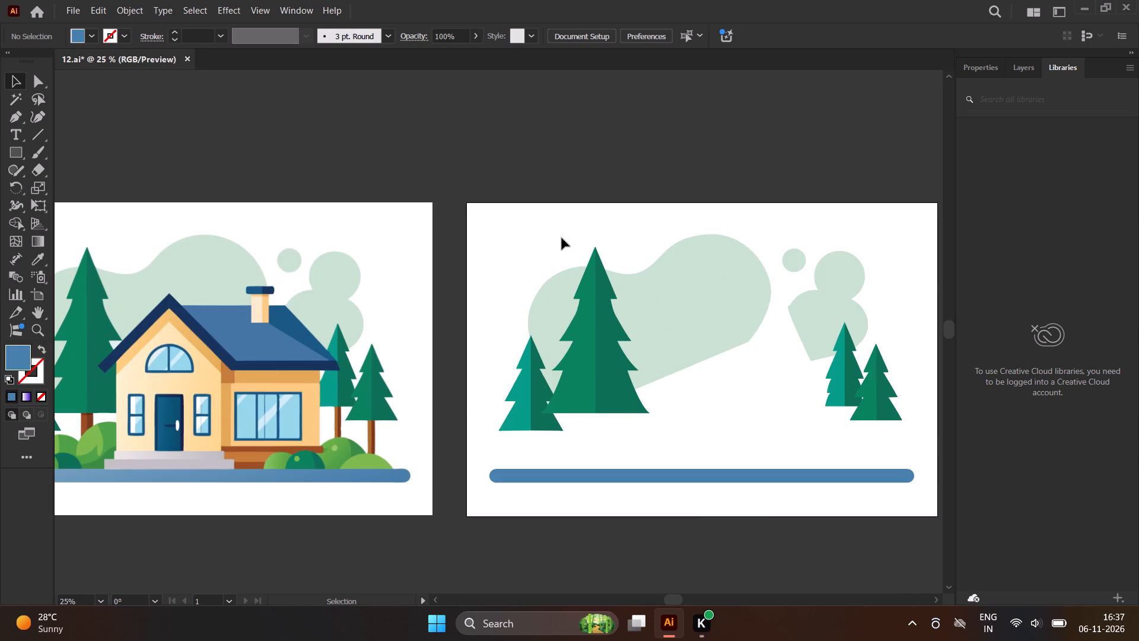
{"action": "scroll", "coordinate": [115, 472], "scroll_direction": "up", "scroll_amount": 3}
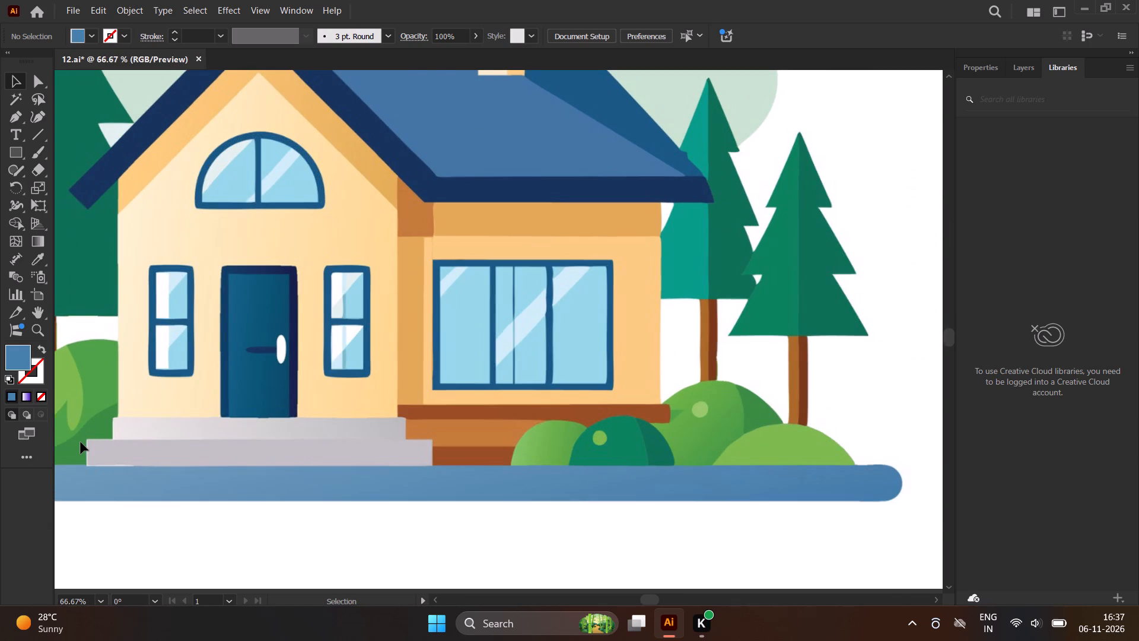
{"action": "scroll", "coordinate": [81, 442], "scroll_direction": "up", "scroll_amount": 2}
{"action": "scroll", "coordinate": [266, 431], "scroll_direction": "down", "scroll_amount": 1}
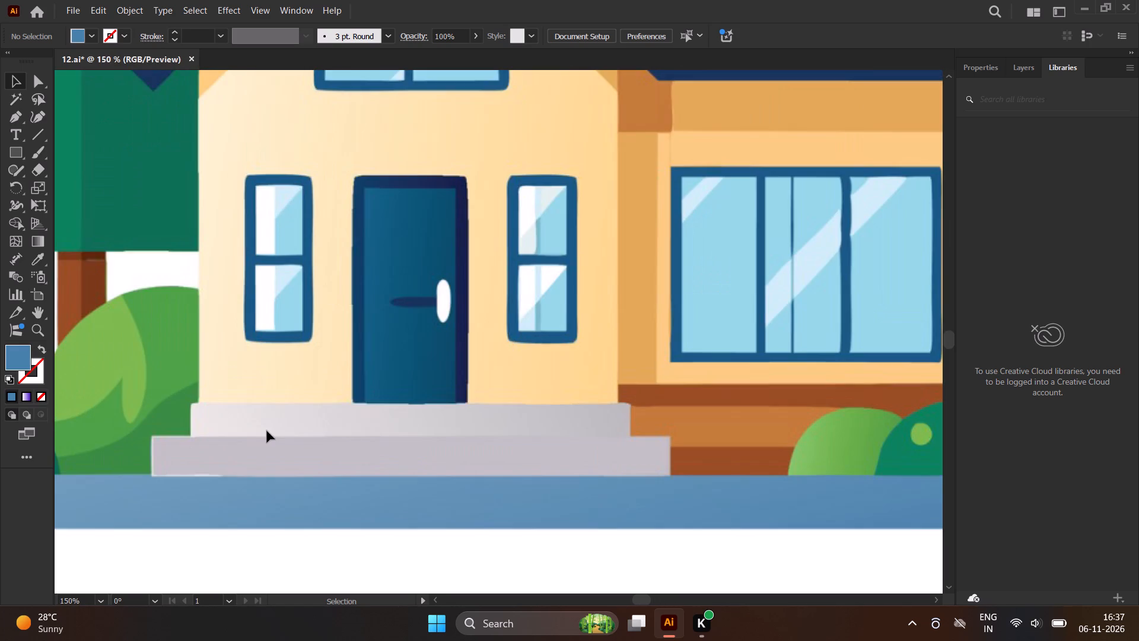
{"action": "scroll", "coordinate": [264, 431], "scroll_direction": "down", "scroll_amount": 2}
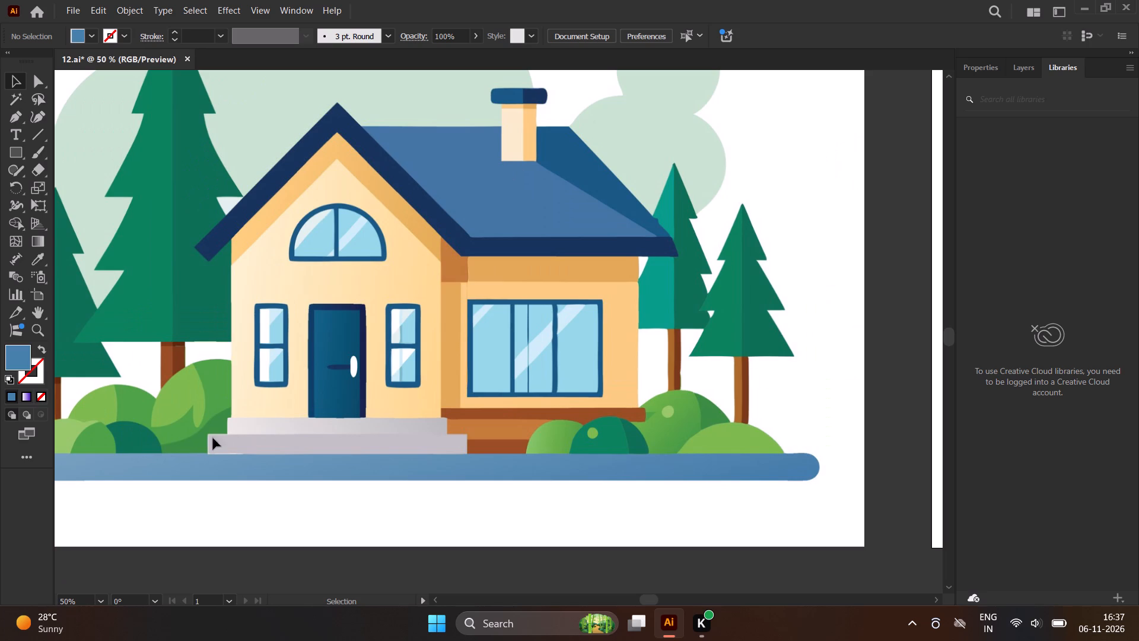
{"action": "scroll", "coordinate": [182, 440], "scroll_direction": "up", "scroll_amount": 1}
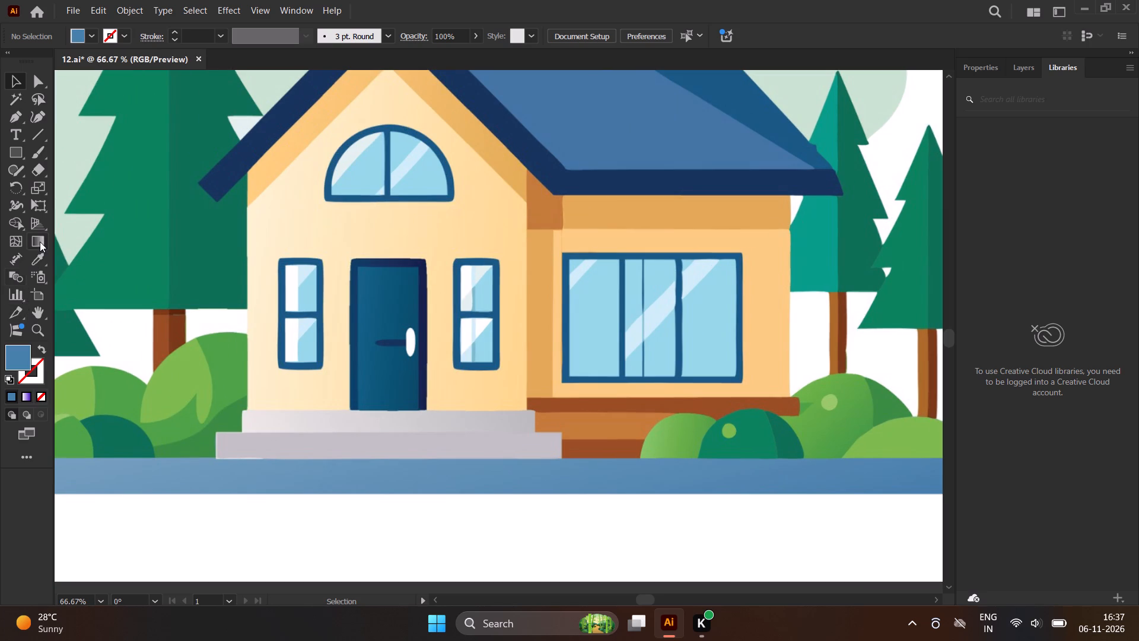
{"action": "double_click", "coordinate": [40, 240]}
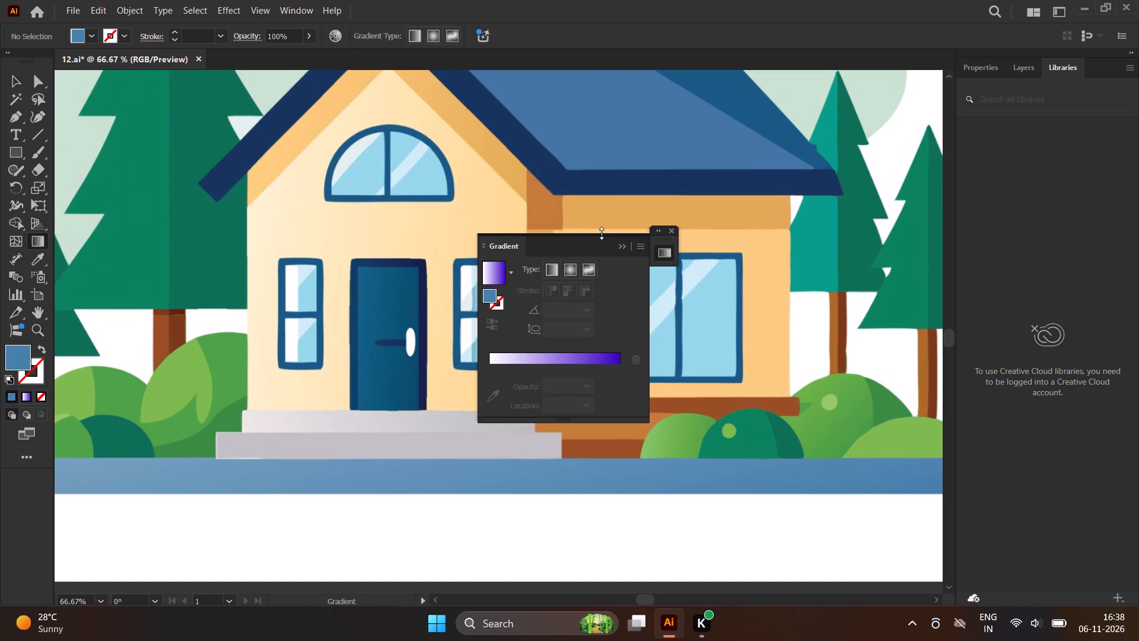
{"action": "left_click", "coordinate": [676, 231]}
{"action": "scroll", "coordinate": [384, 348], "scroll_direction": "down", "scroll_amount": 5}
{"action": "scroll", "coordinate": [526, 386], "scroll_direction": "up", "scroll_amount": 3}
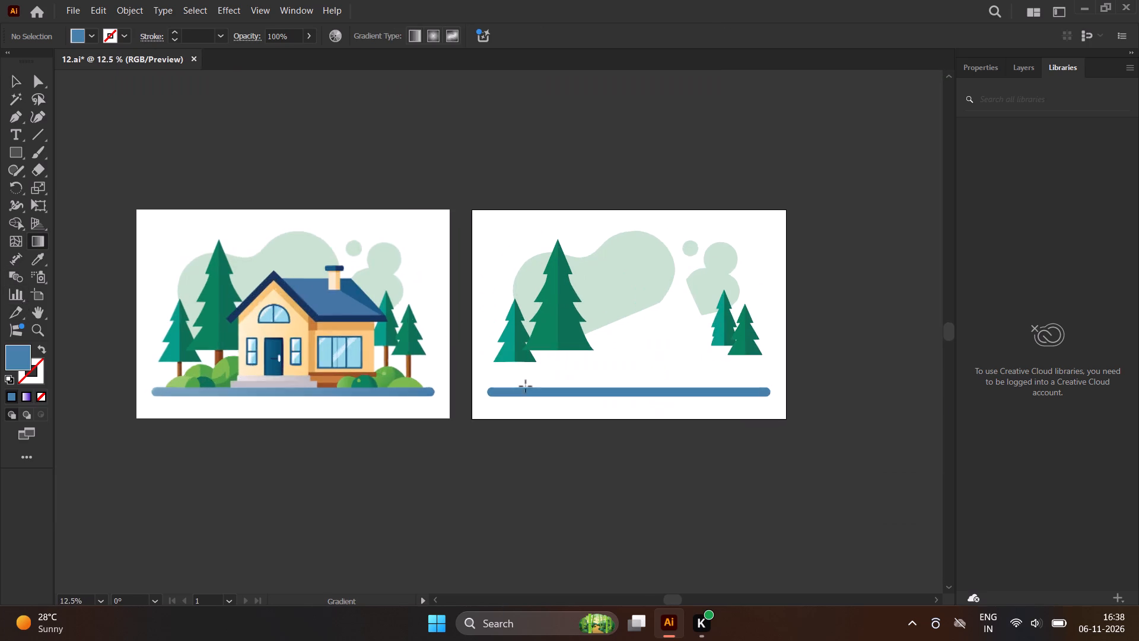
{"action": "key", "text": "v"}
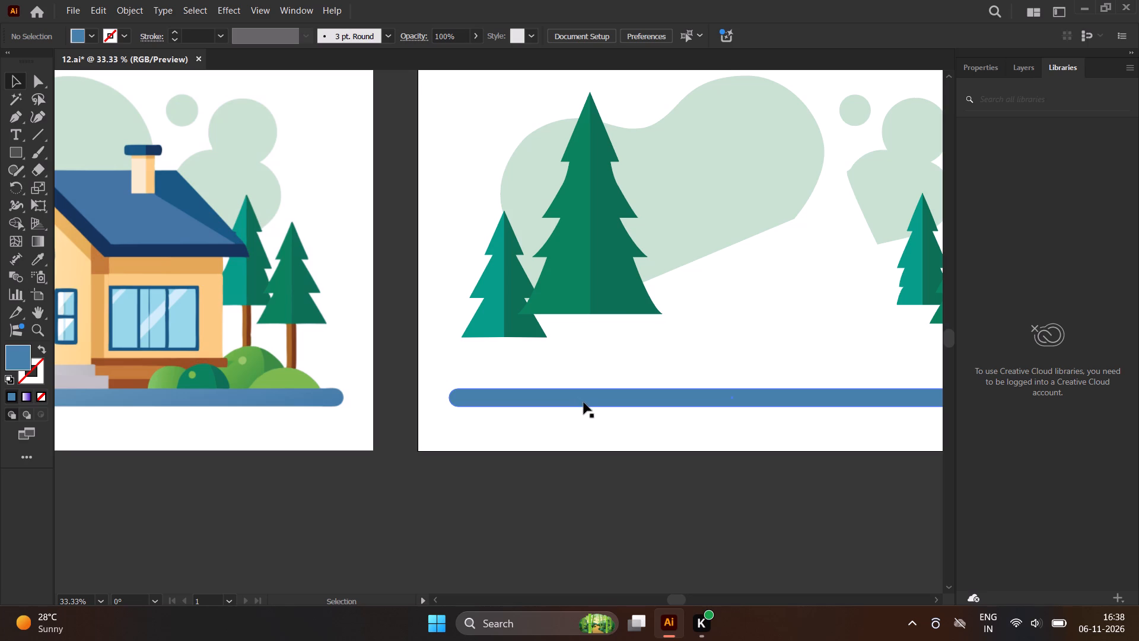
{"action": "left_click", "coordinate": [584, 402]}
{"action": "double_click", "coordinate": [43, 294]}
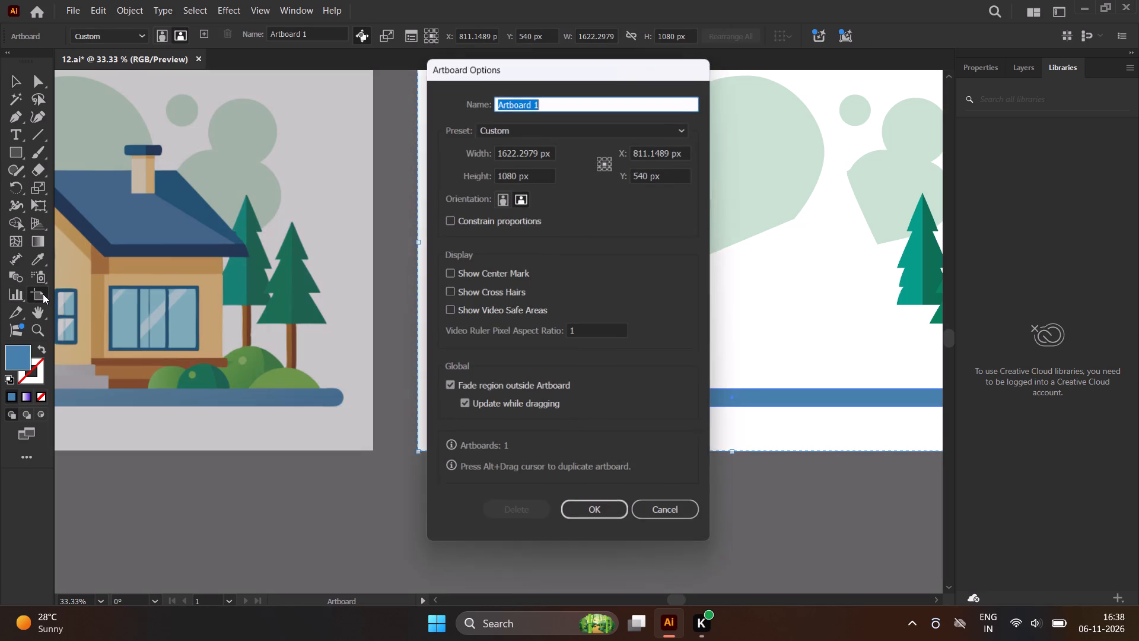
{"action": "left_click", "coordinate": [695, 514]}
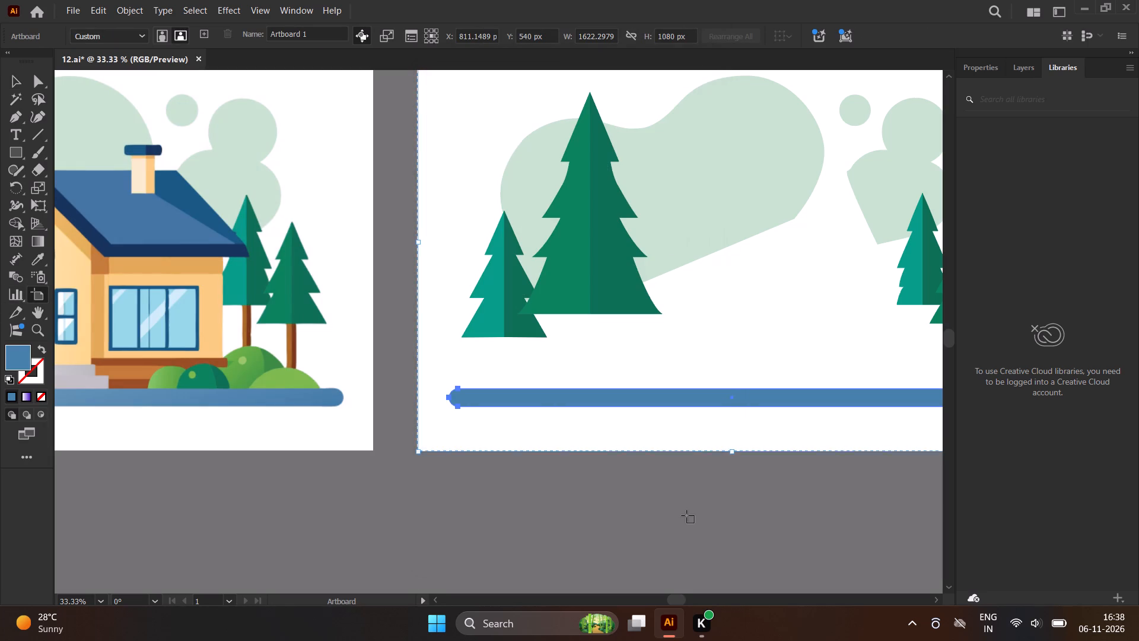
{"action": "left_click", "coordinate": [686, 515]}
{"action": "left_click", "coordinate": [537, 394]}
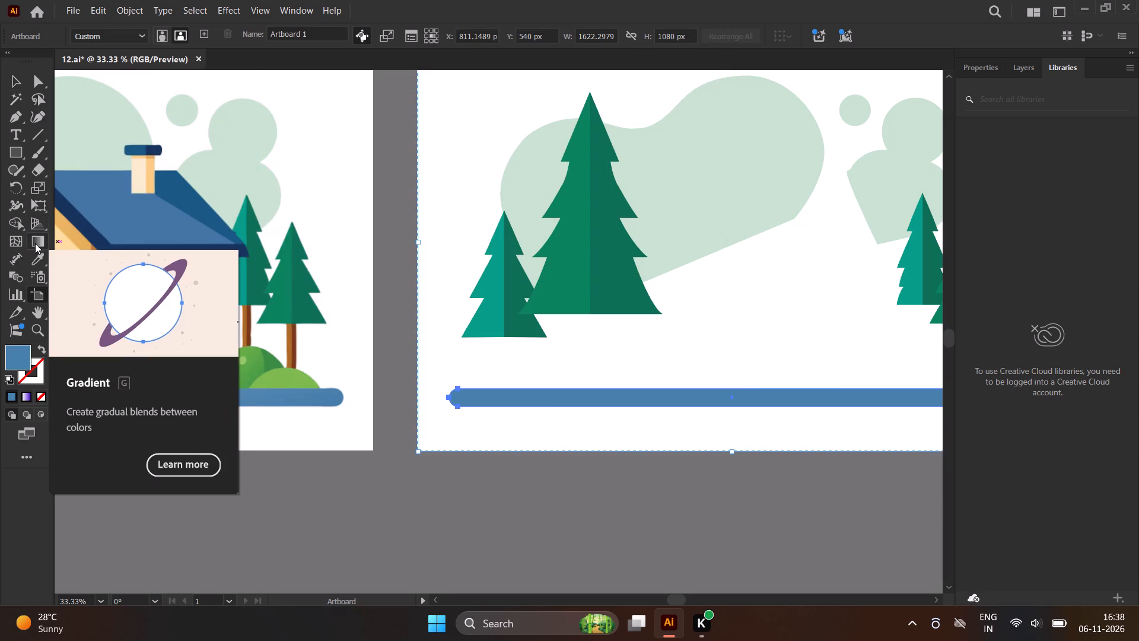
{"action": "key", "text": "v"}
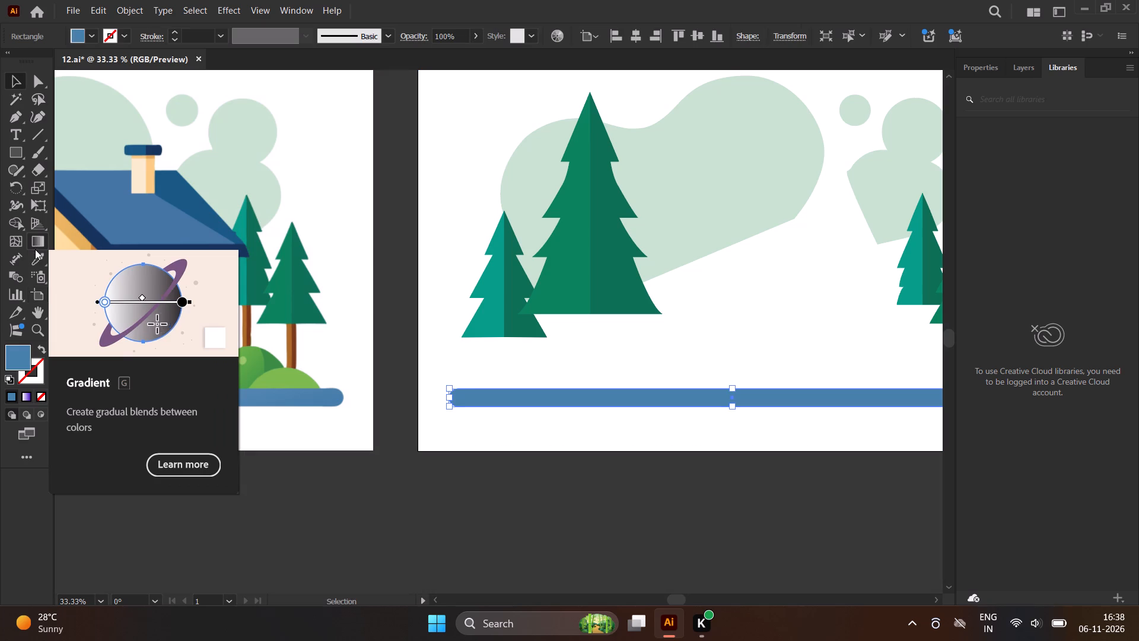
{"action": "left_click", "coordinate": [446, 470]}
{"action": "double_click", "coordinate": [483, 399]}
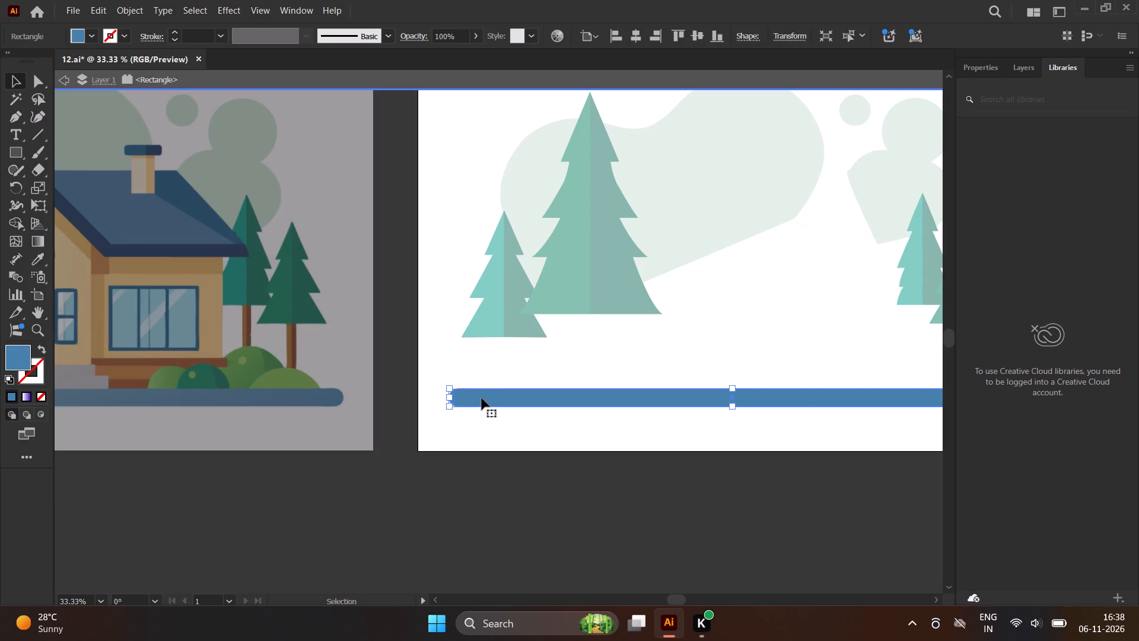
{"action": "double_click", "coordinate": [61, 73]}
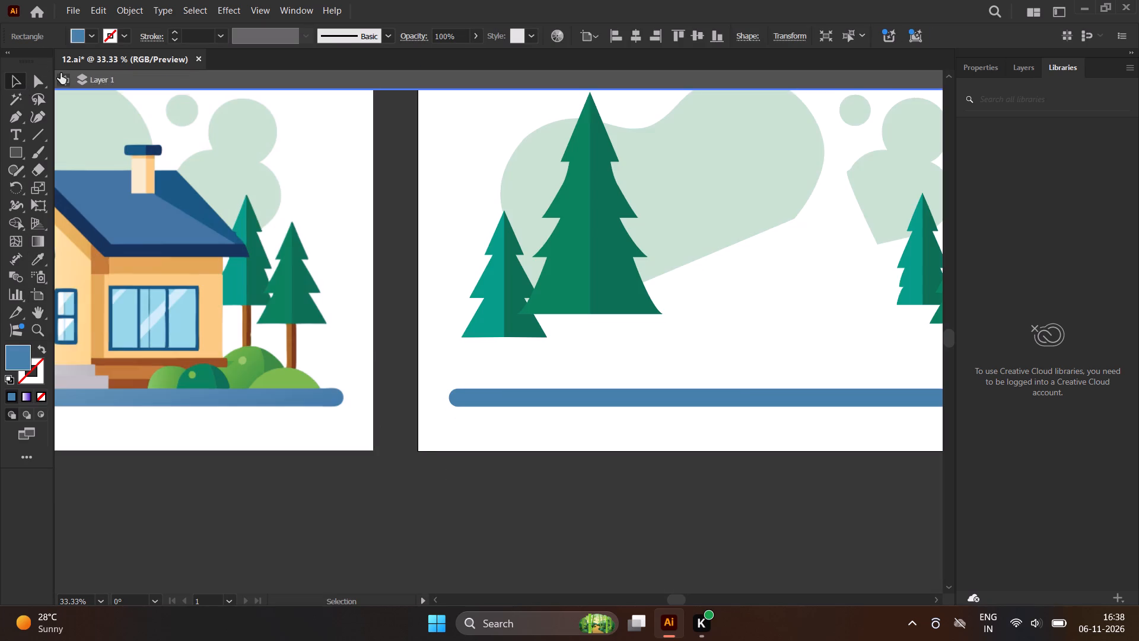
Apply the linear gradient to the recreated ground bar and set its end stop to blue sampled near the reference bar's right end.
{"action": "left_click", "coordinate": [555, 388]}
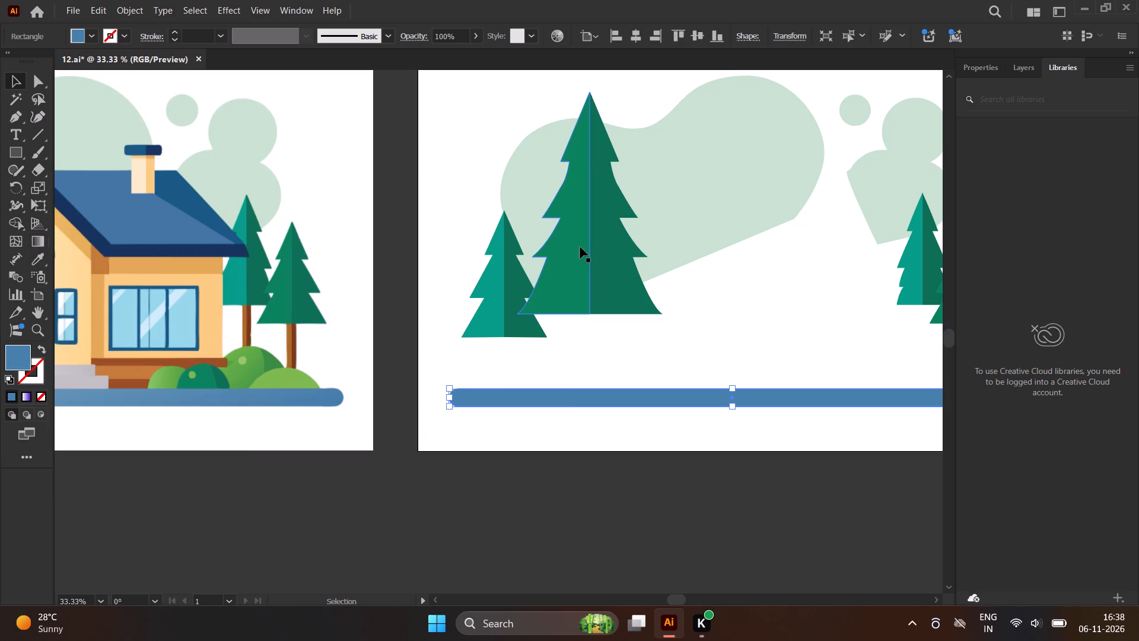
{"action": "key", "text": "g"}
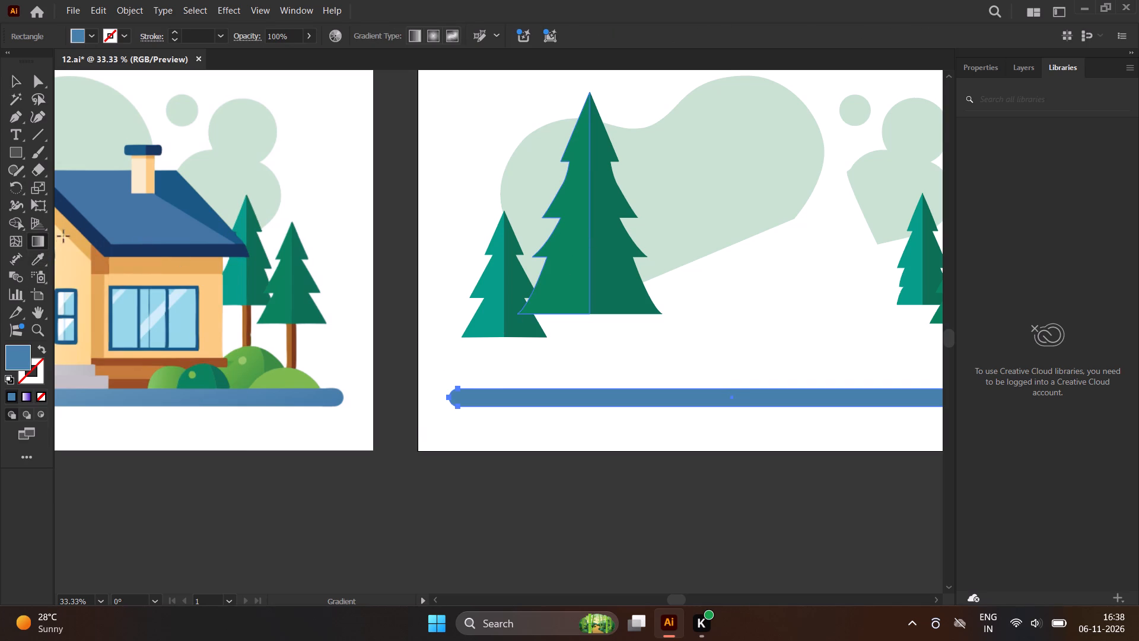
{"action": "double_click", "coordinate": [35, 242]}
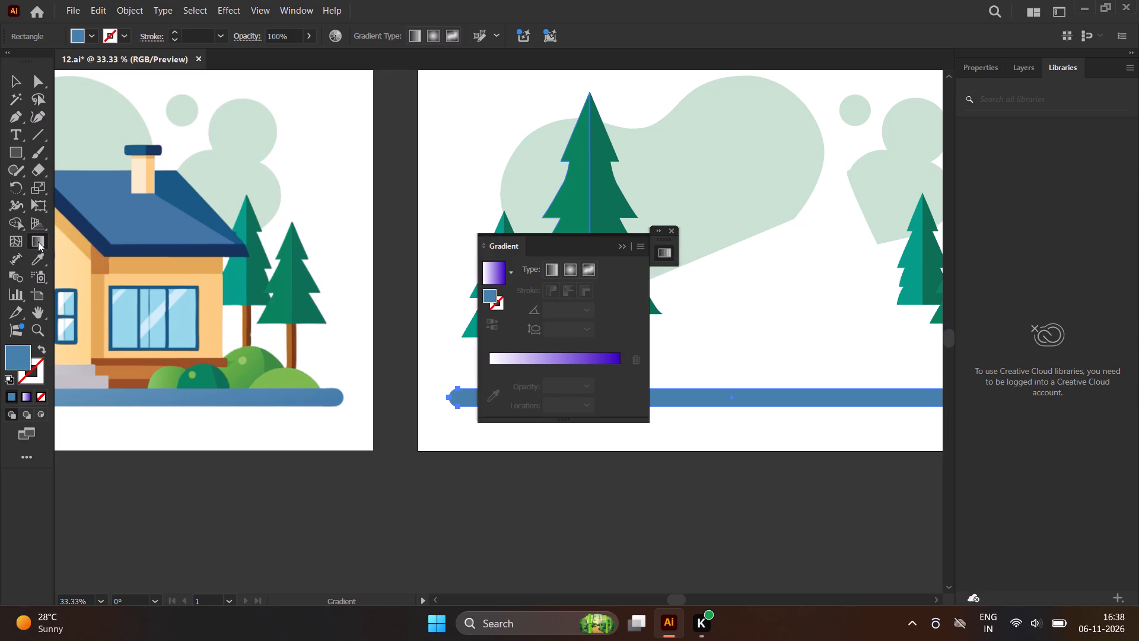
{"action": "left_click", "coordinate": [483, 264]}
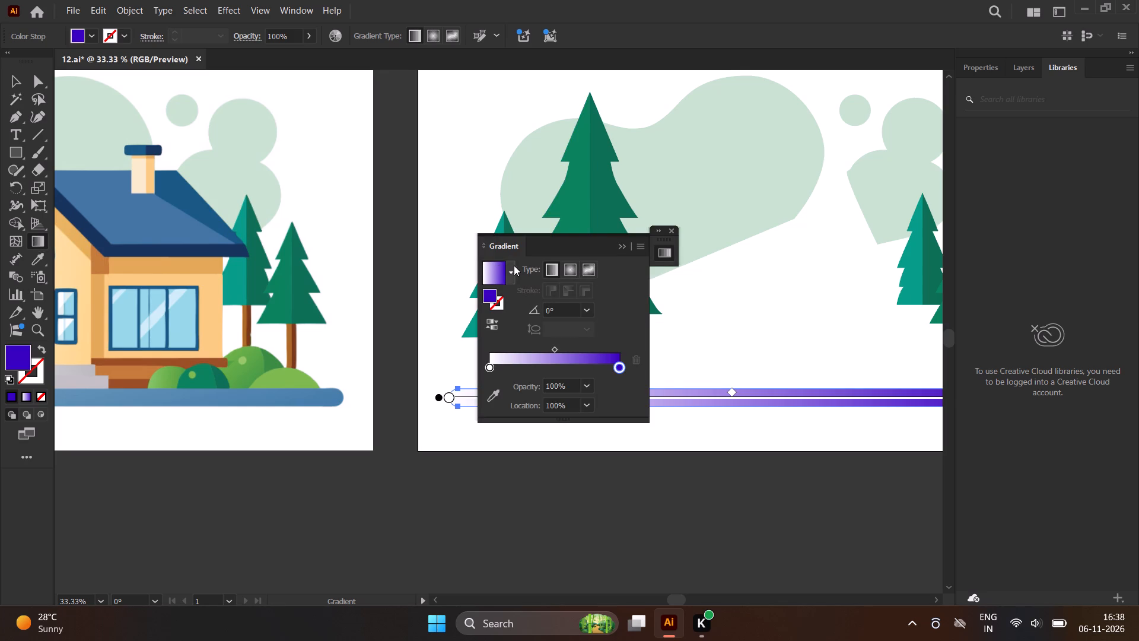
{"action": "left_click", "coordinate": [499, 395]}
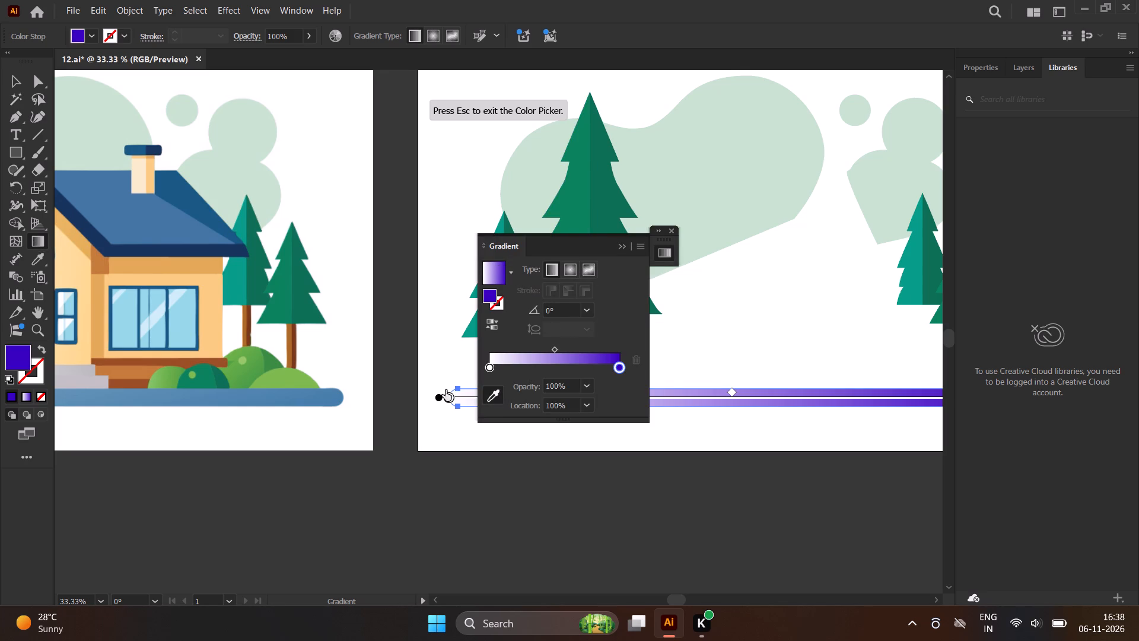
{"action": "left_click", "coordinate": [327, 397]}
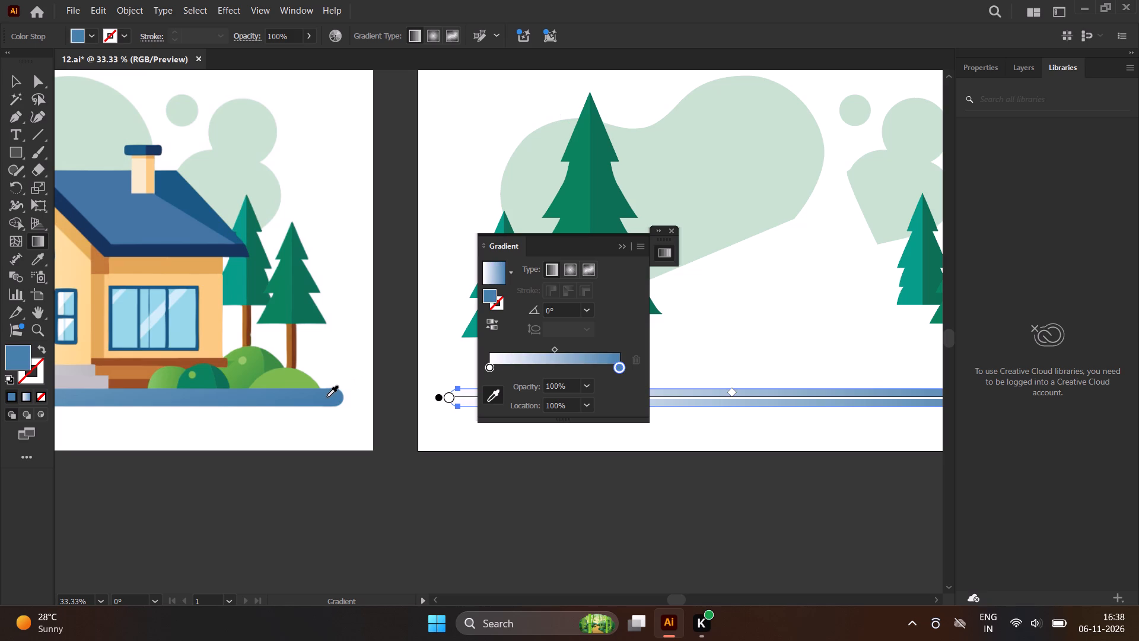
Set the gradient's white start stop to the lighter blue sampled from the reference bar's left end, then deselect everything.
{"action": "left_click", "coordinate": [489, 367]}
{"action": "scroll", "coordinate": [438, 345], "scroll_direction": "down", "scroll_amount": 1}
{"action": "scroll", "coordinate": [567, 344], "scroll_direction": "down", "scroll_amount": 1}
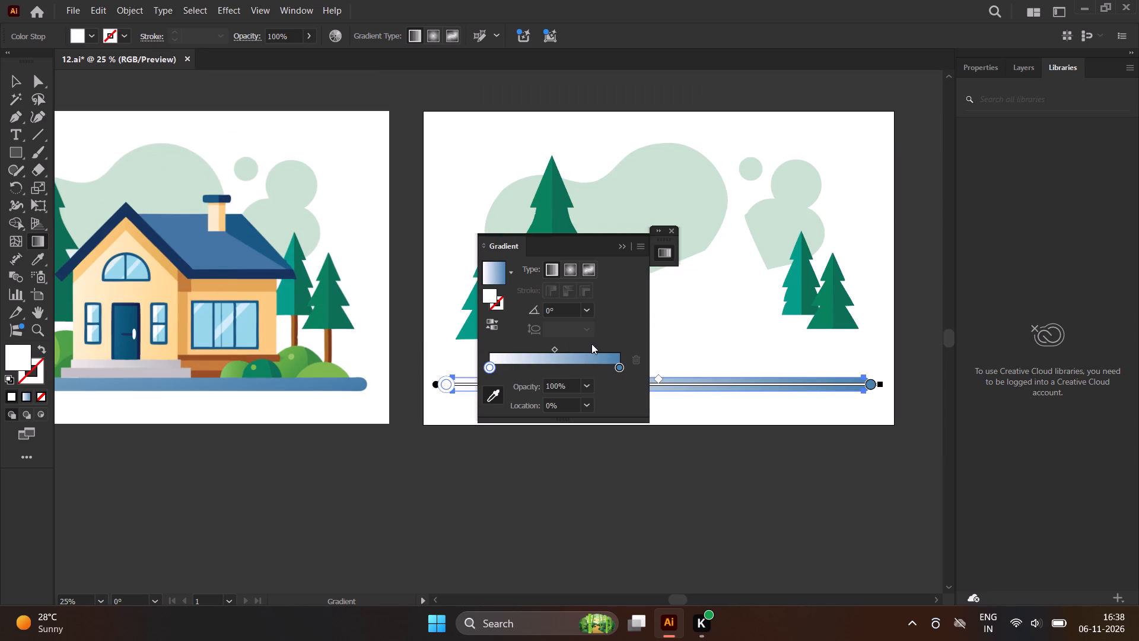
{"action": "scroll", "coordinate": [591, 344], "scroll_direction": "down", "scroll_amount": 2}
{"action": "scroll", "coordinate": [460, 337], "scroll_direction": "down", "scroll_amount": 1}
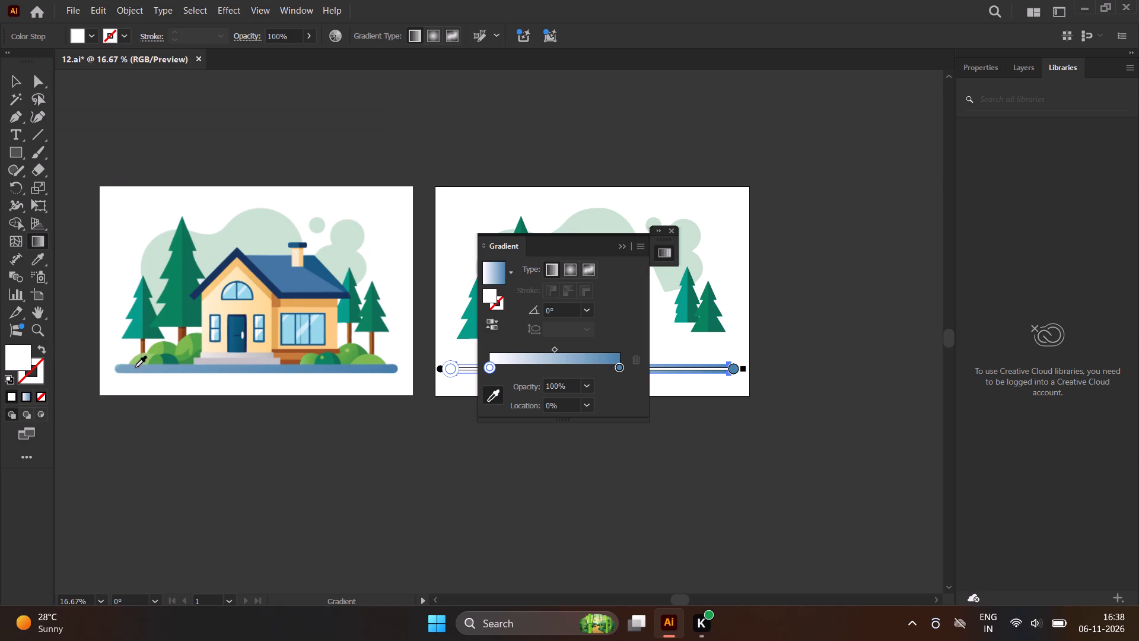
{"action": "scroll", "coordinate": [128, 367], "scroll_direction": "up", "scroll_amount": 4}
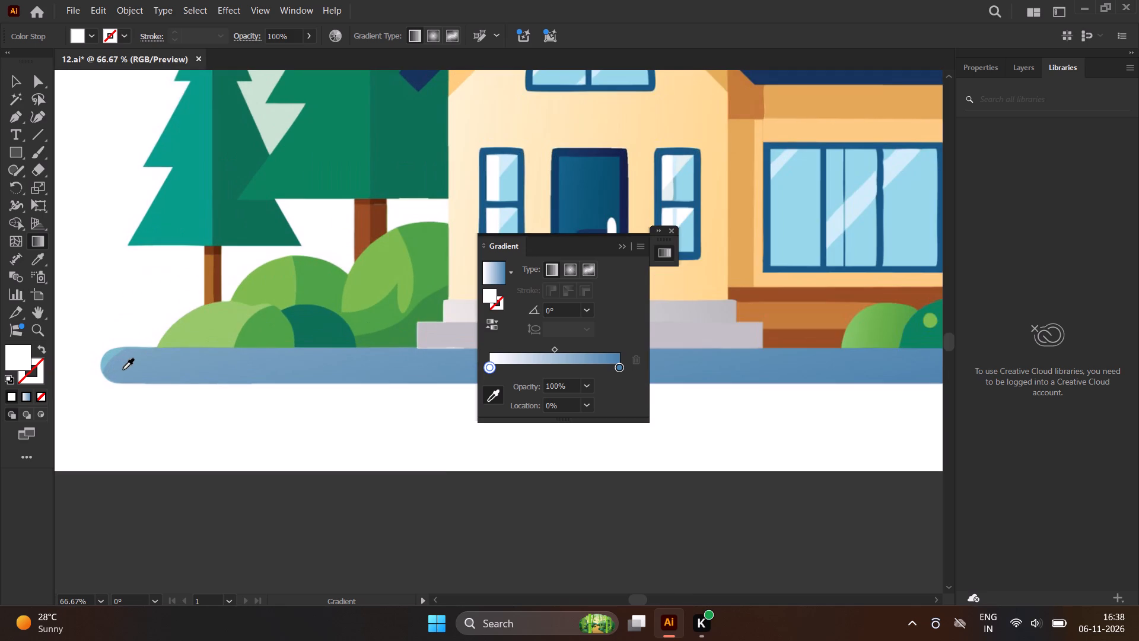
{"action": "left_click", "coordinate": [148, 370]}
{"action": "scroll", "coordinate": [184, 369], "scroll_direction": "down", "scroll_amount": 3}
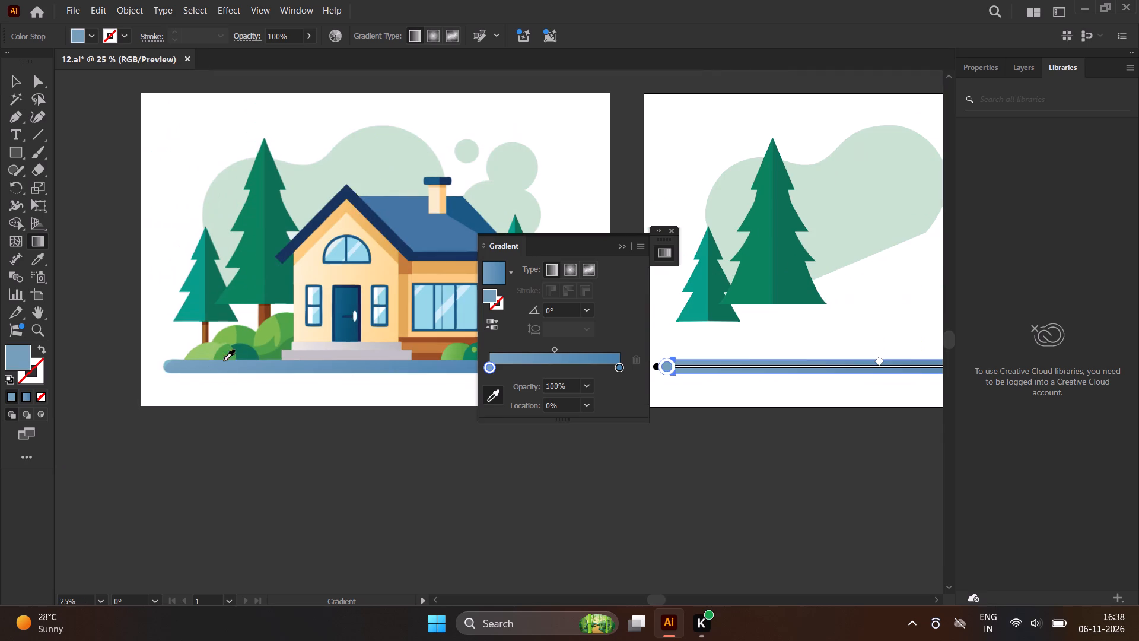
{"action": "left_click", "coordinate": [673, 231]}
{"action": "scroll", "coordinate": [357, 283], "scroll_direction": "down", "scroll_amount": 1}
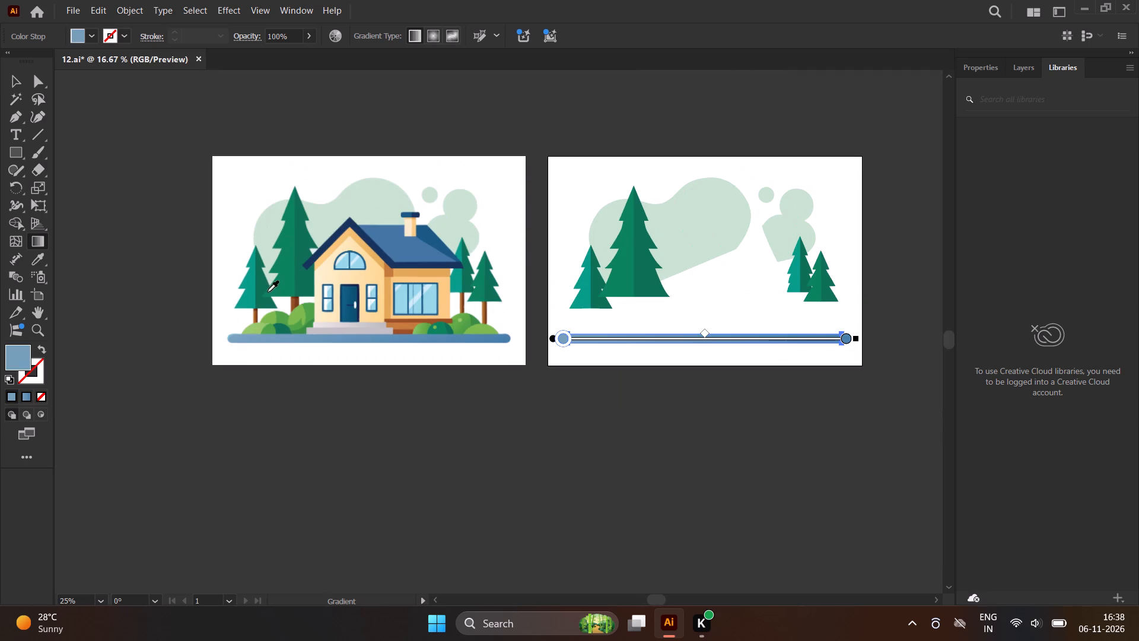
{"action": "key", "text": "v"}
{"action": "left_click", "coordinate": [580, 276]}
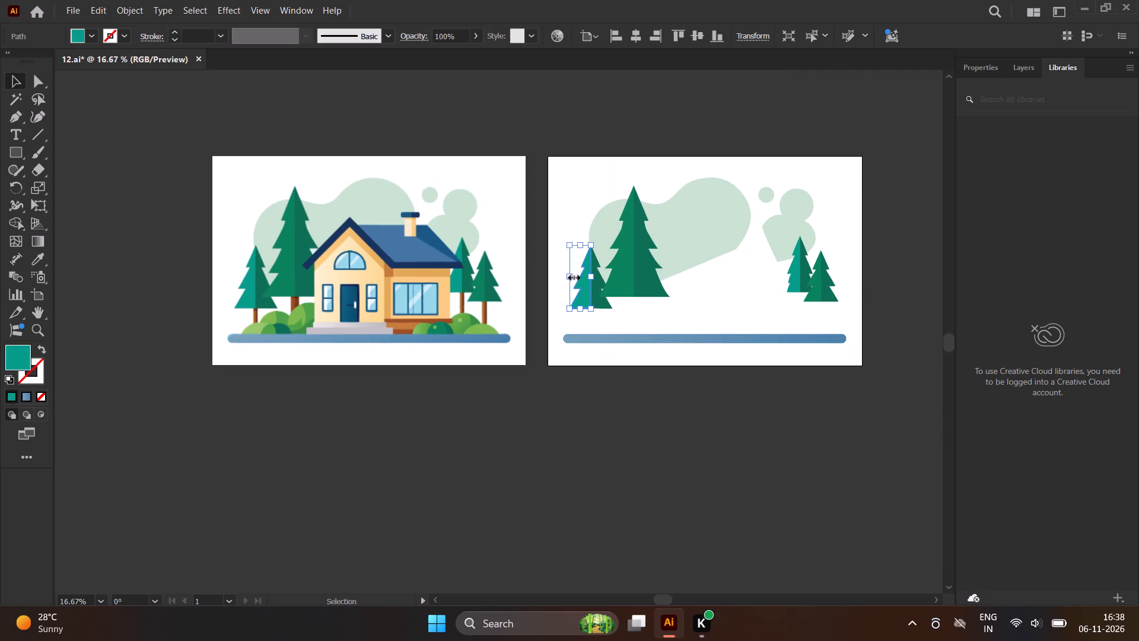
{"action": "left_click", "coordinate": [337, 367]}
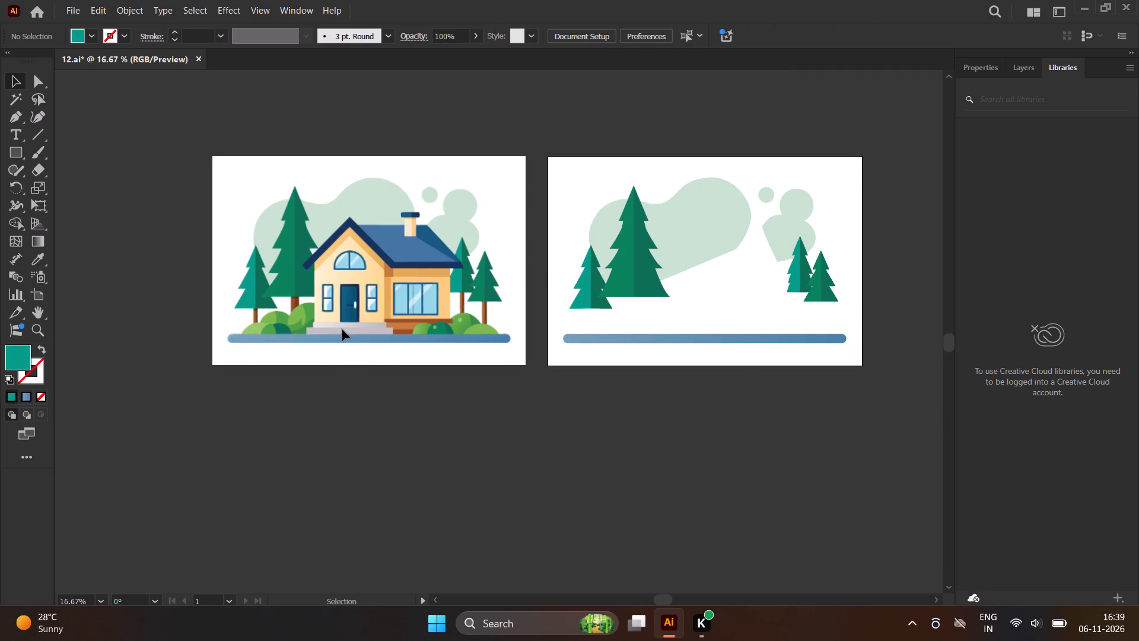
Draw a teal rectangle about 34 px high over the full width of the lower grey doorstep in the reference illustration.
{"action": "scroll", "coordinate": [342, 329], "scroll_direction": "up", "scroll_amount": 5}
{"action": "key", "text": "m"}
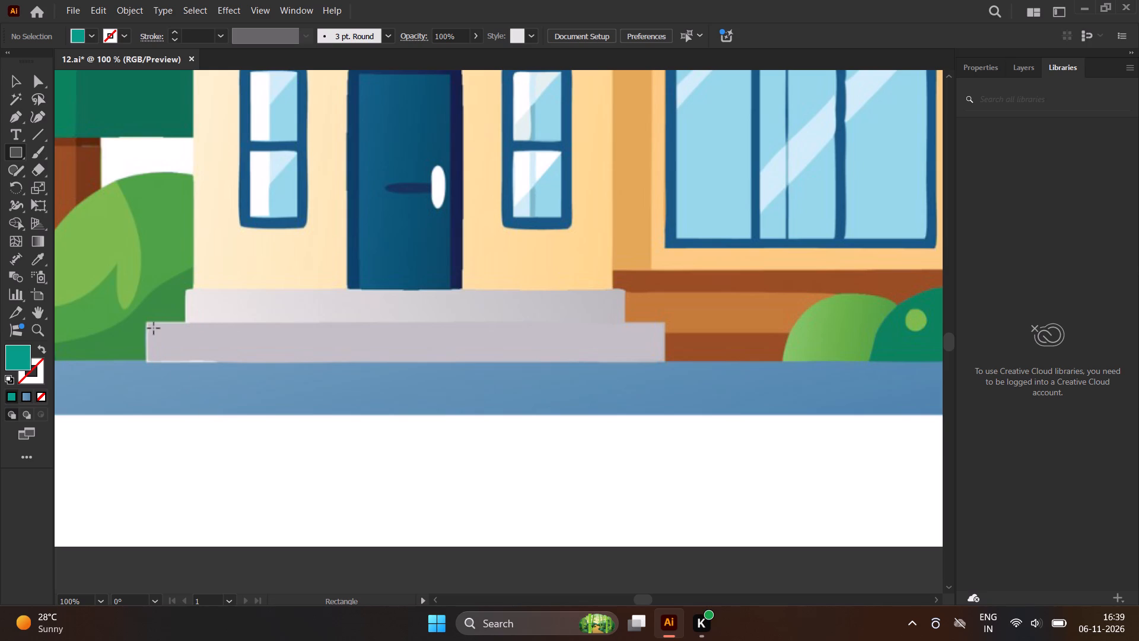
{"action": "scroll", "coordinate": [153, 328], "scroll_direction": "up", "scroll_amount": 1}
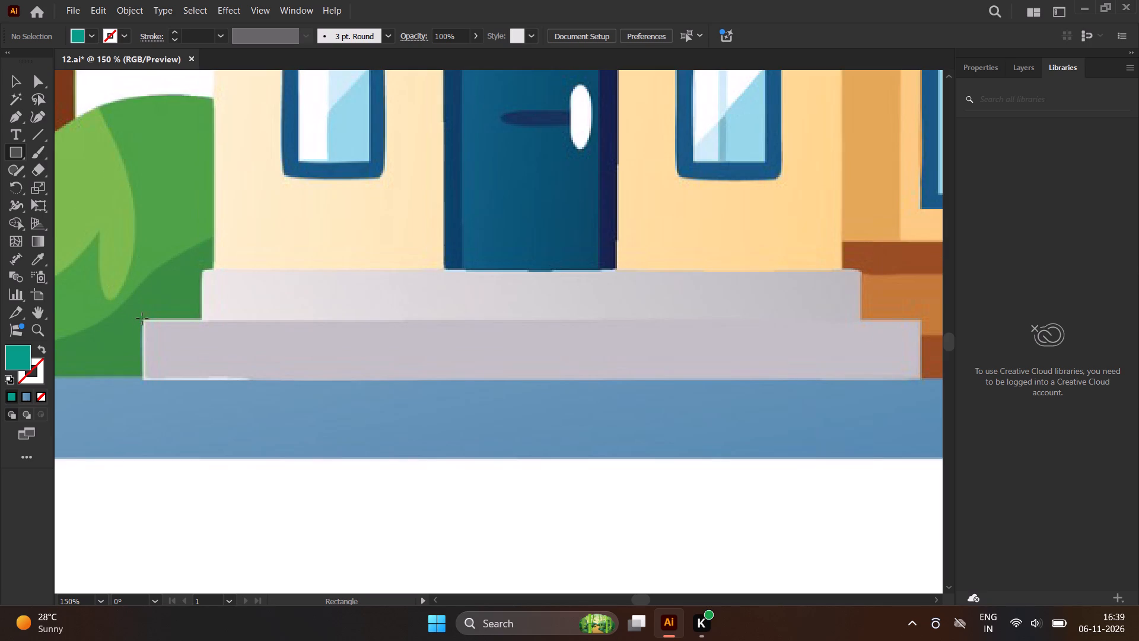
{"action": "left_click_drag", "start_coordinate": [144, 319], "coordinate": [152, 328]}
{"action": "left_click_drag", "start_coordinate": [152, 328], "coordinate": [796, 371]}
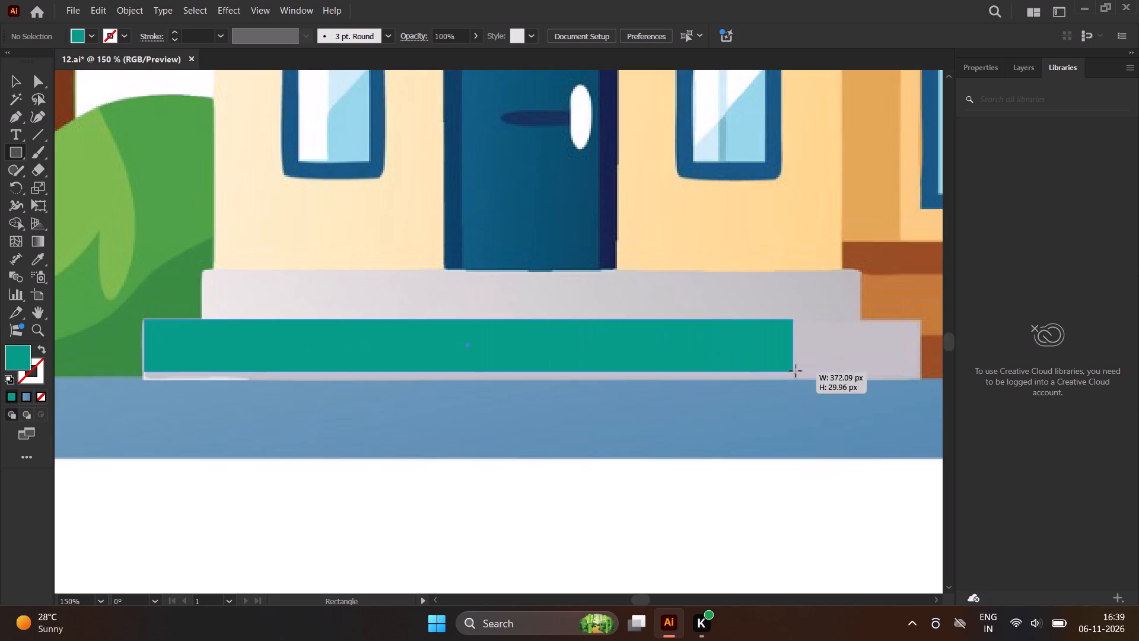
{"action": "left_click_drag", "start_coordinate": [796, 371], "coordinate": [921, 377]}
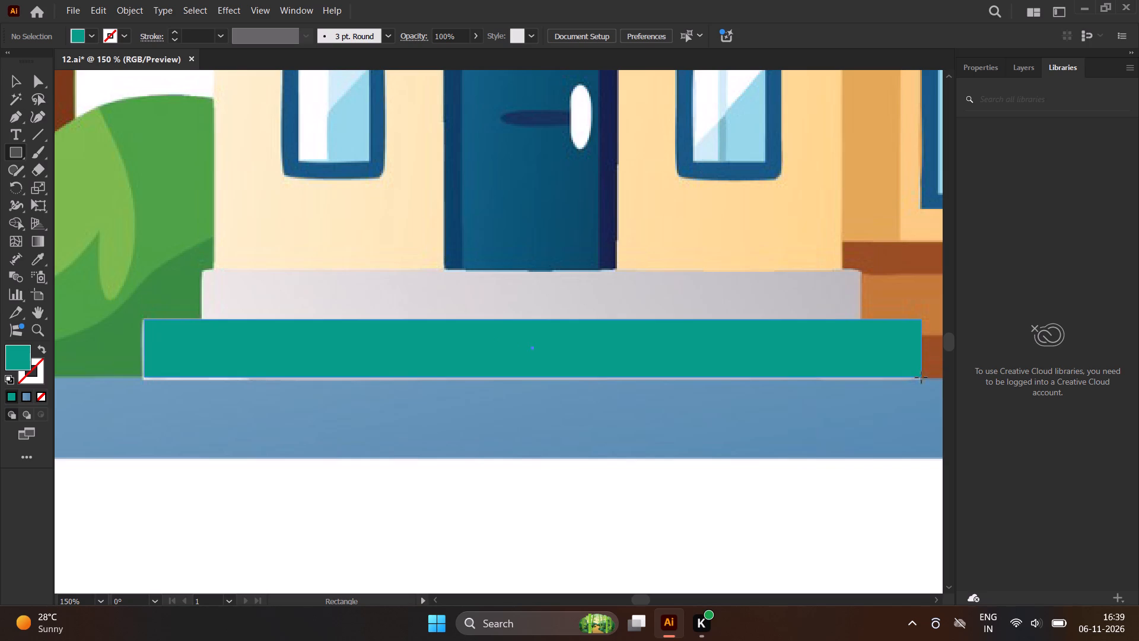
{"action": "left_click_drag", "start_coordinate": [921, 377], "coordinate": [921, 380]}
Narrow the doorstep rectangle from both sides so it sits slightly inside the lower doorstep's left and right ends.
{"action": "scroll", "coordinate": [407, 384], "scroll_direction": "down", "scroll_amount": 3}
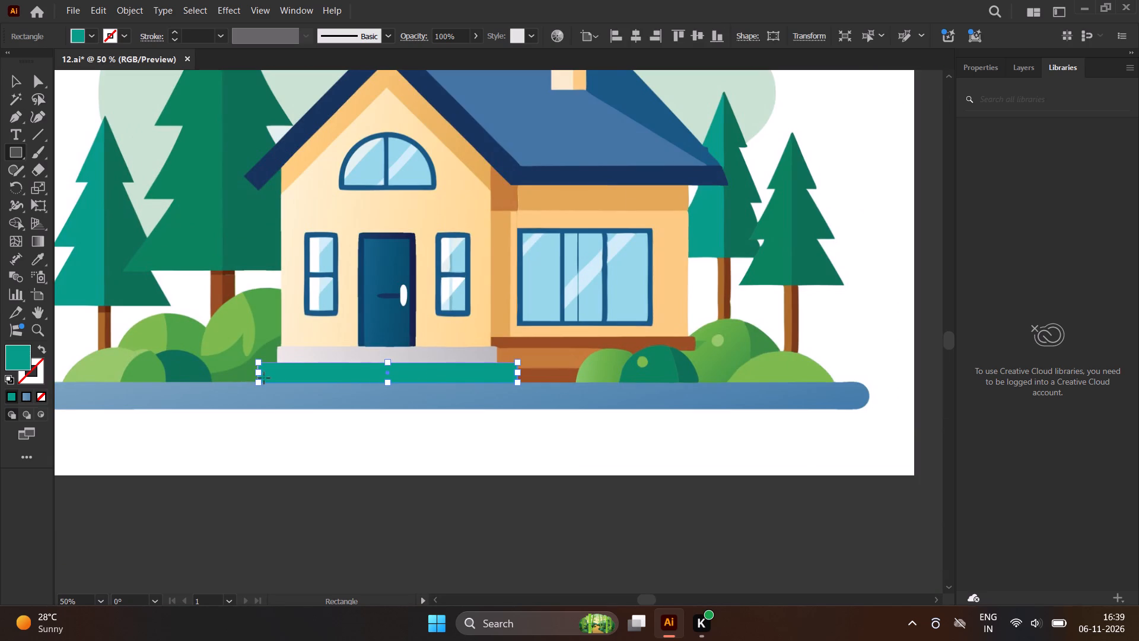
{"action": "scroll", "coordinate": [507, 363], "scroll_direction": "up", "scroll_amount": 4}
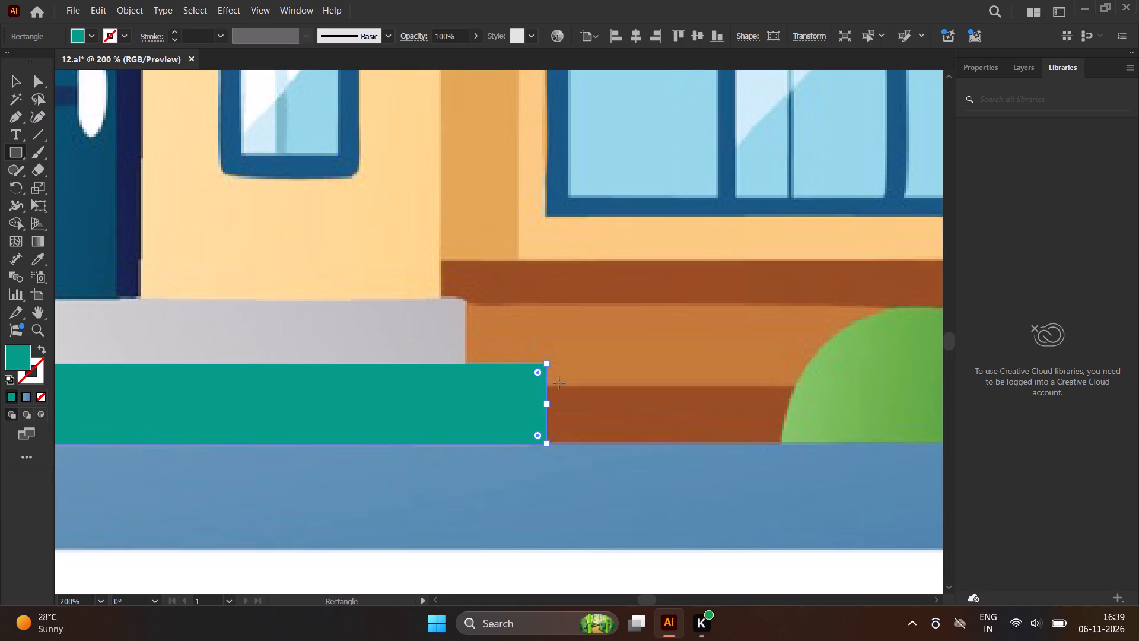
{"action": "left_click_drag", "start_coordinate": [546, 403], "coordinate": [523, 404]}
{"action": "scroll", "coordinate": [585, 345], "scroll_direction": "down", "scroll_amount": 3}
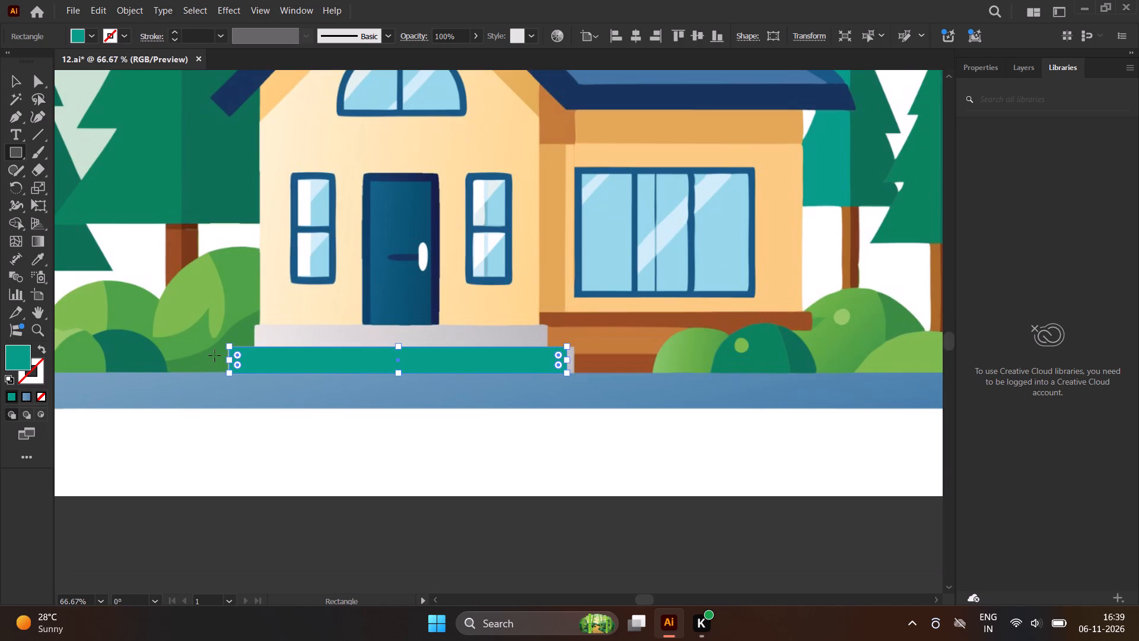
{"action": "scroll", "coordinate": [215, 356], "scroll_direction": "up", "scroll_amount": 3}
{"action": "left_click_drag", "start_coordinate": [256, 369], "coordinate": [279, 369]}
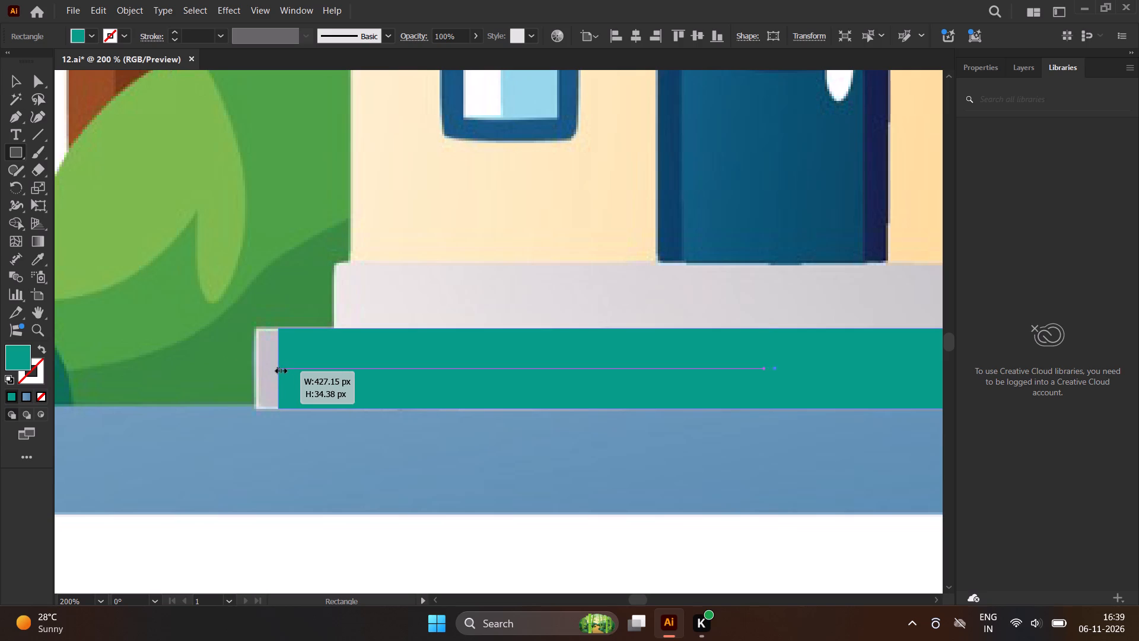
{"action": "left_click_drag", "start_coordinate": [279, 369], "coordinate": [288, 369]}
{"action": "scroll", "coordinate": [170, 342], "scroll_direction": "down", "scroll_amount": 3}
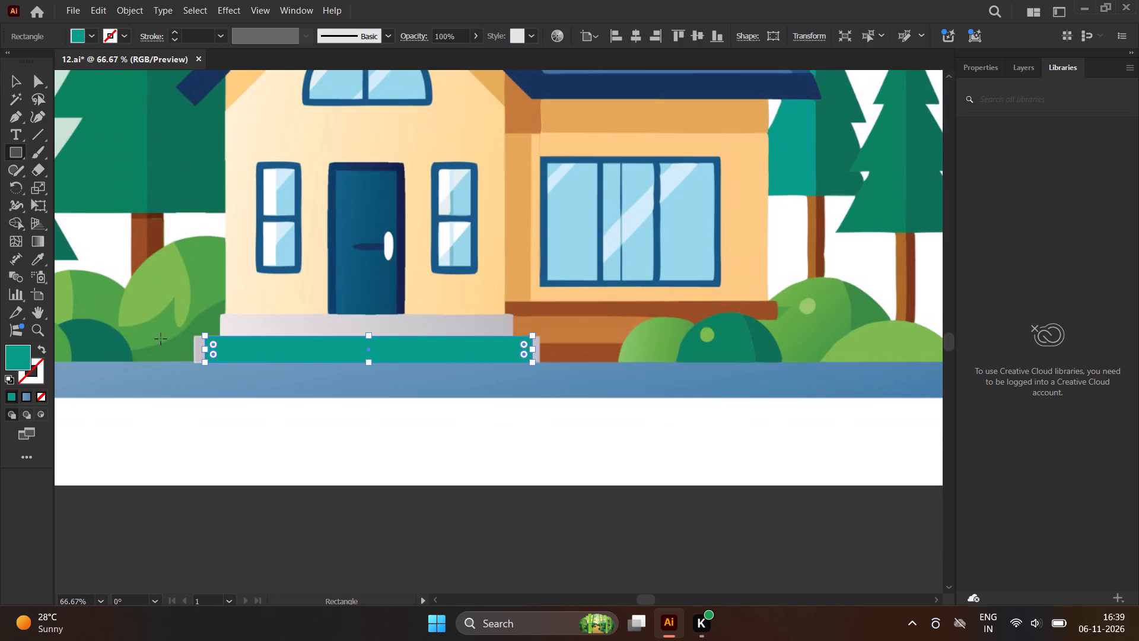
Show the rulers and deselect the doorstep rectangle.
{"action": "scroll", "coordinate": [257, 351], "scroll_direction": "down", "scroll_amount": 1}
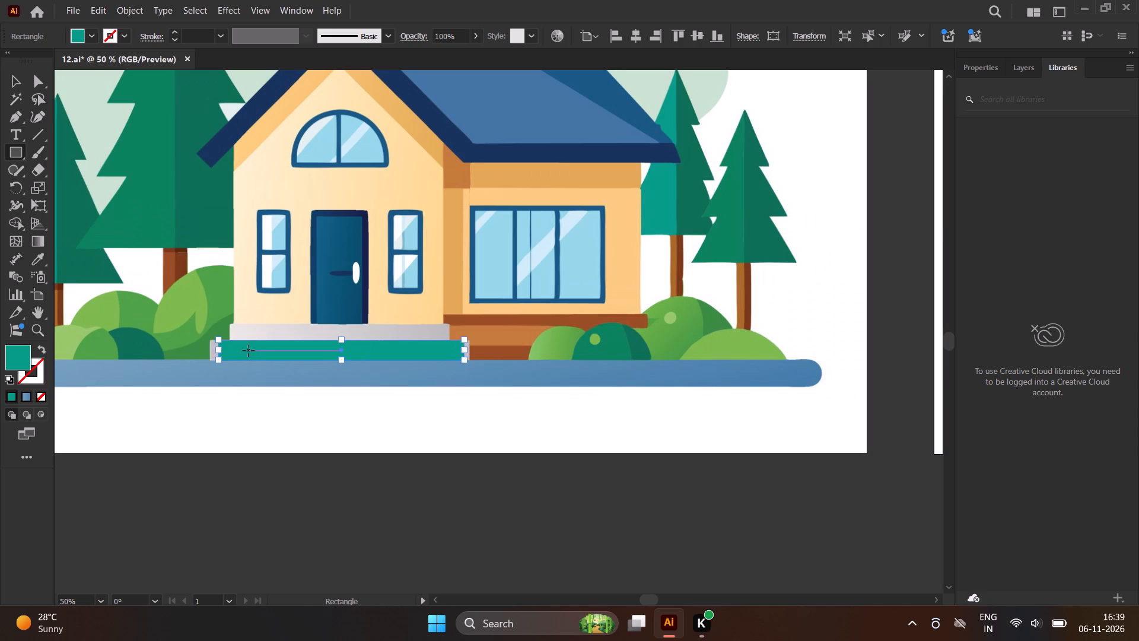
{"action": "scroll", "coordinate": [206, 353], "scroll_direction": "up", "scroll_amount": 2}
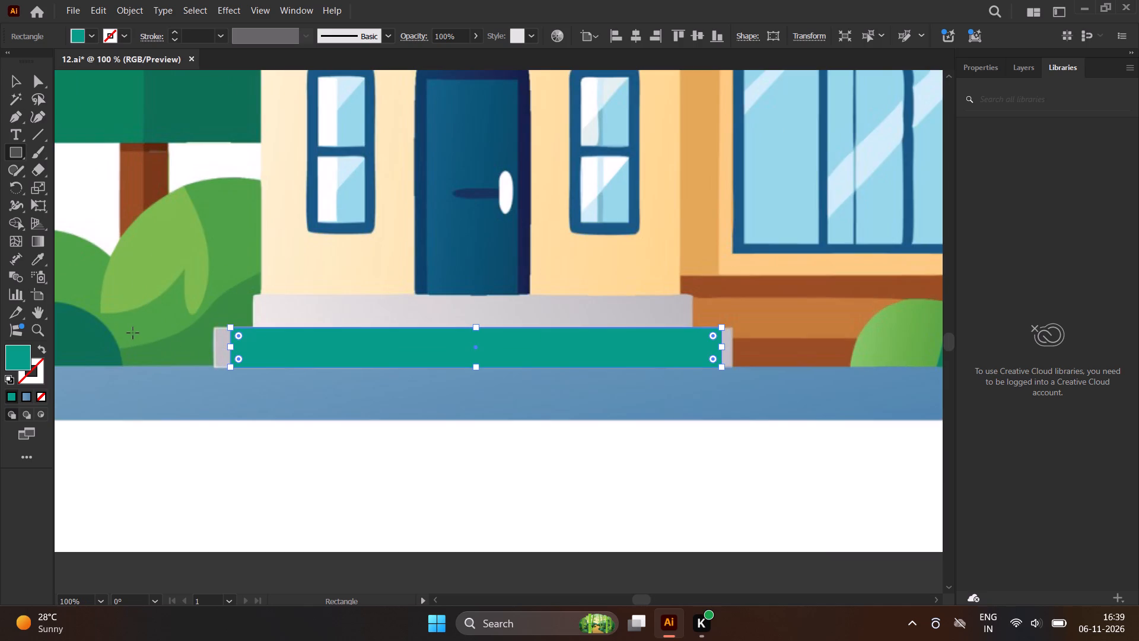
{"action": "key", "text": "ctrl+r"}
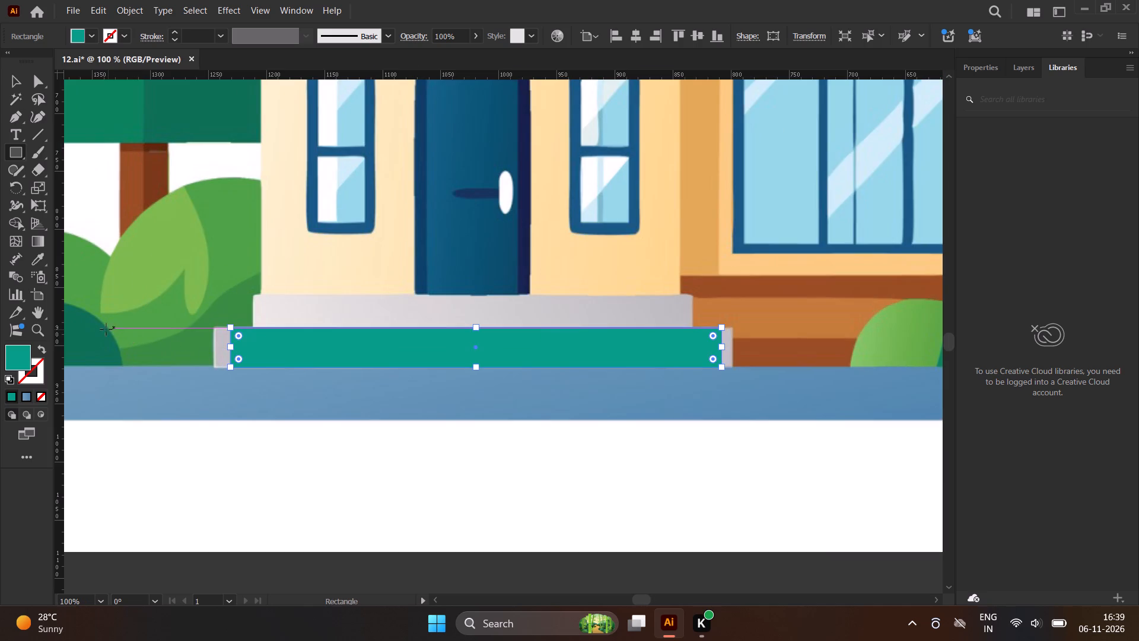
{"action": "scroll", "coordinate": [91, 332], "scroll_direction": "down", "scroll_amount": 1}
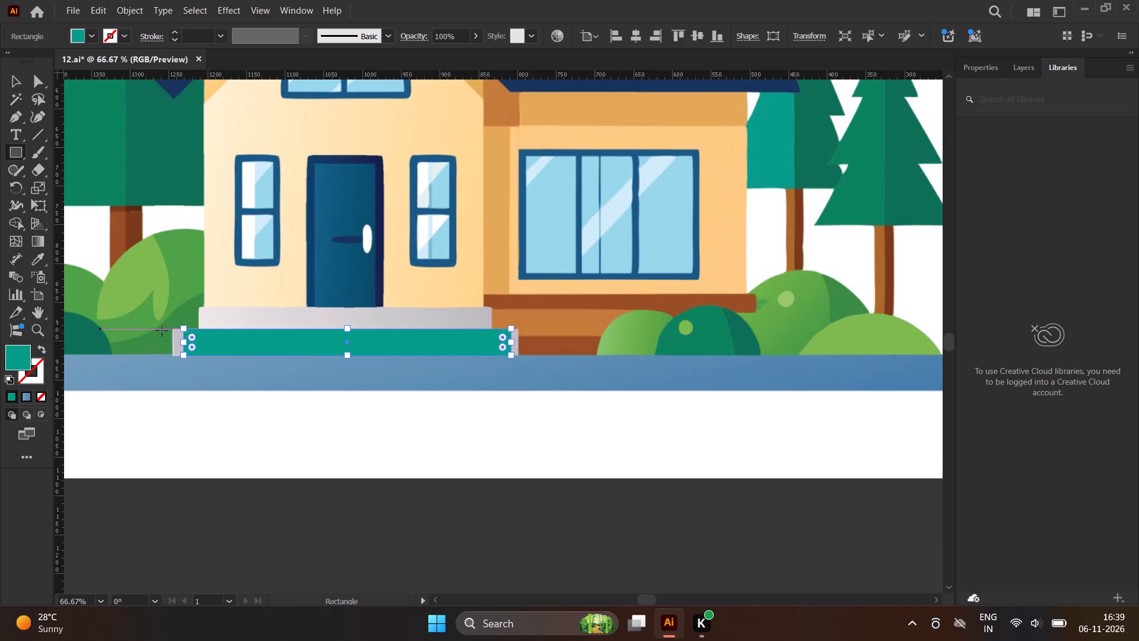
{"action": "scroll", "coordinate": [268, 340], "scroll_direction": "down", "scroll_amount": 1}
{"action": "scroll", "coordinate": [222, 376], "scroll_direction": "down", "scroll_amount": 2}
{"action": "scroll", "coordinate": [303, 386], "scroll_direction": "down", "scroll_amount": 1}
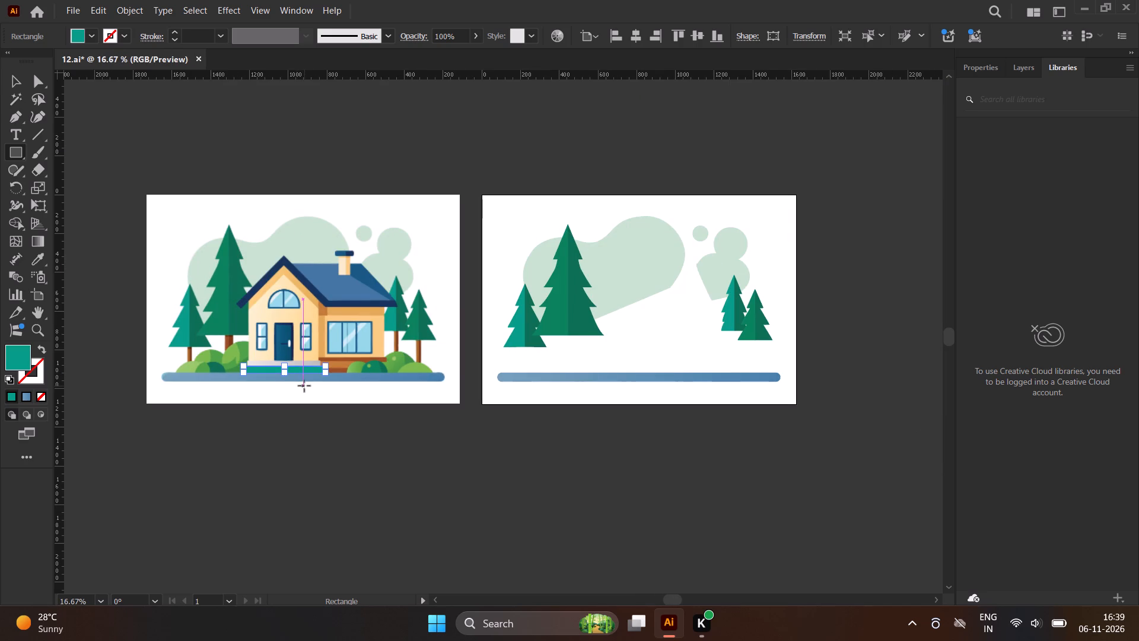
{"action": "scroll", "coordinate": [256, 385], "scroll_direction": "up", "scroll_amount": 2}
{"action": "scroll", "coordinate": [231, 385], "scroll_direction": "down", "scroll_amount": 1}
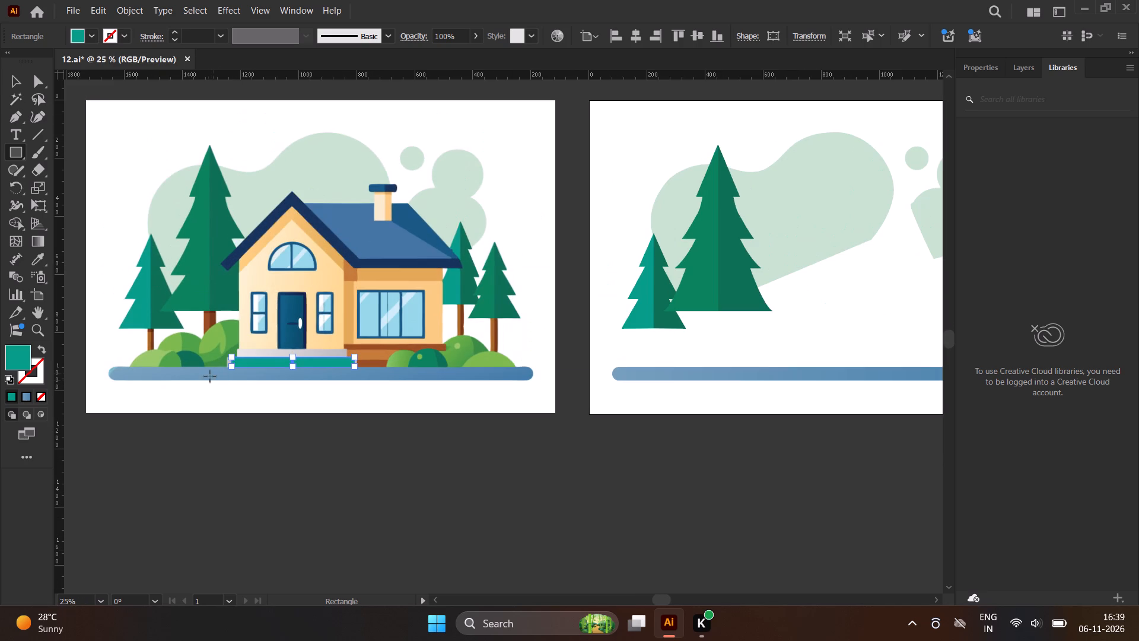
{"action": "key", "text": "v"}
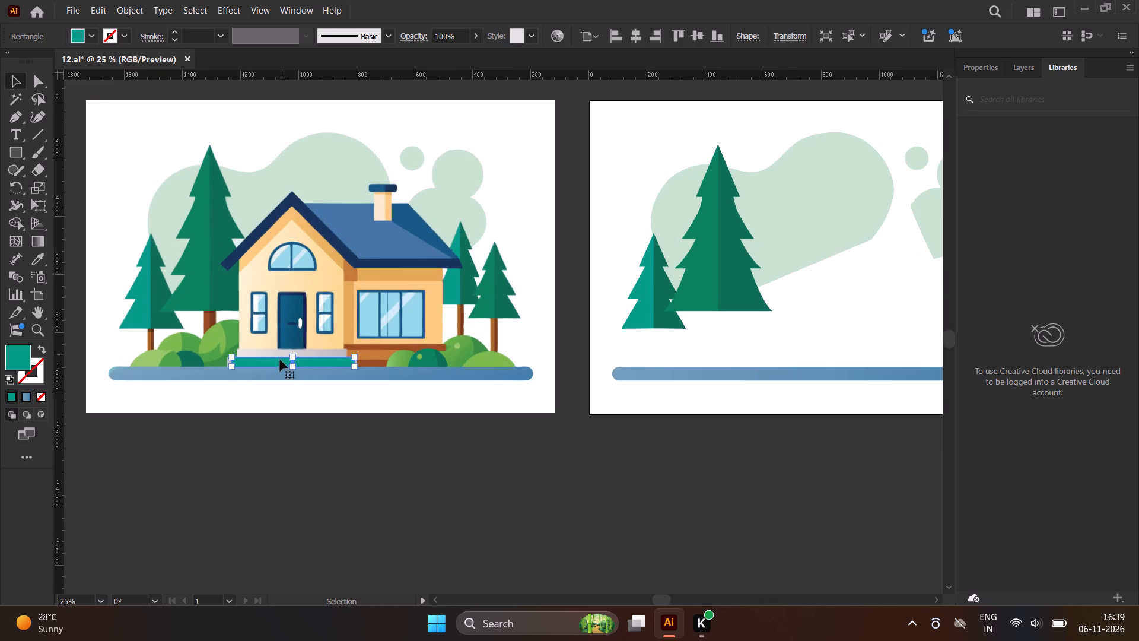
{"action": "left_click", "coordinate": [273, 381]}
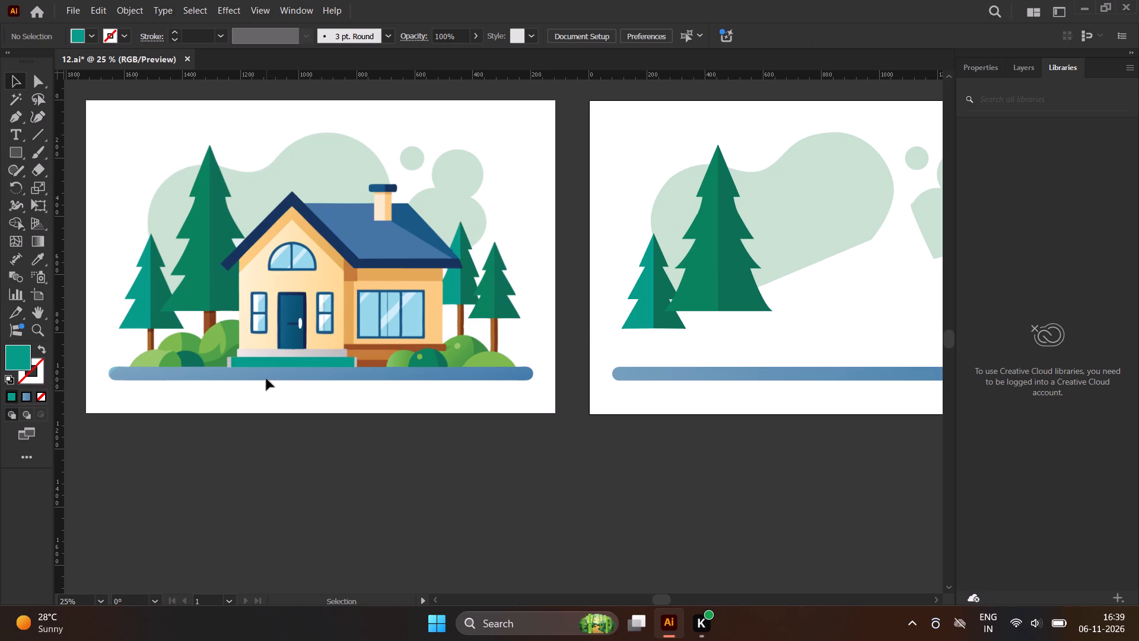
{"action": "left_click", "coordinate": [230, 376]}
Draw a spacer rectangle about 25 px high from the doorstep rectangle's left edge to the reference artboard's left edge.
{"action": "scroll", "coordinate": [94, 360], "scroll_direction": "down", "scroll_amount": 1}
{"action": "scroll", "coordinate": [71, 356], "scroll_direction": "up", "scroll_amount": 2}
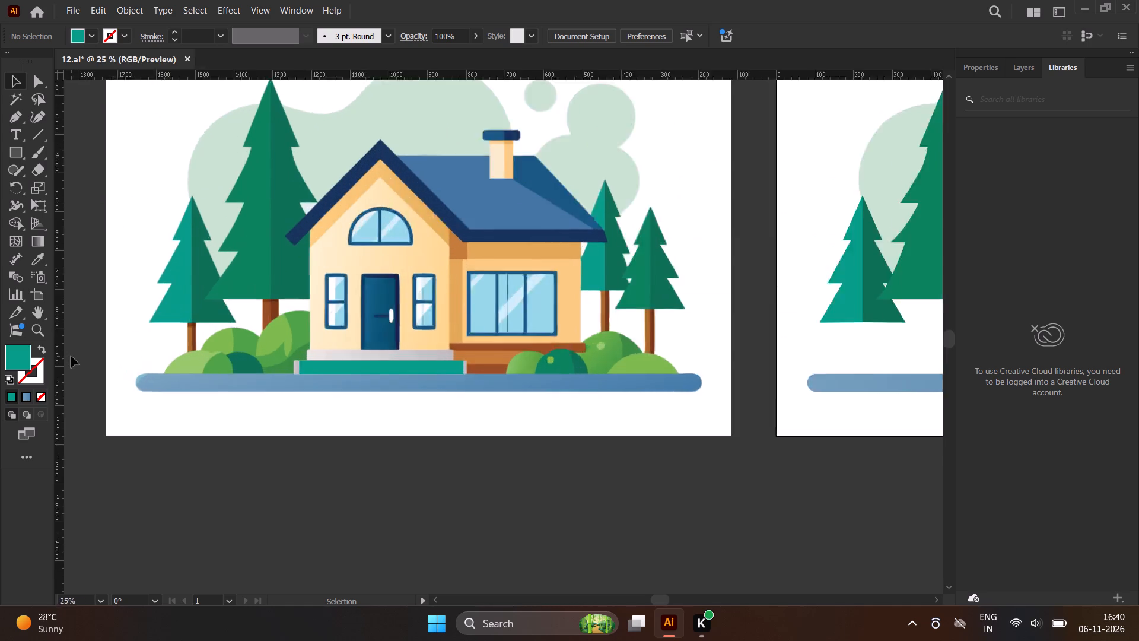
{"action": "scroll", "coordinate": [71, 356], "scroll_direction": "up", "scroll_amount": 3}
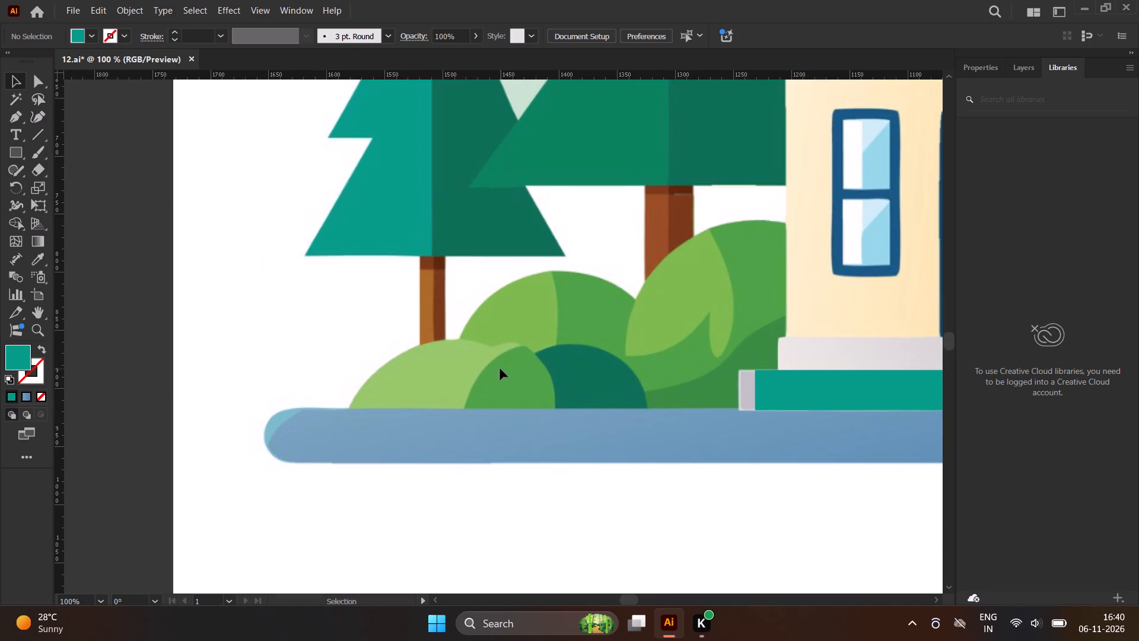
{"action": "key", "text": "m"}
{"action": "left_click_drag", "start_coordinate": [754, 381], "coordinate": [567, 376]}
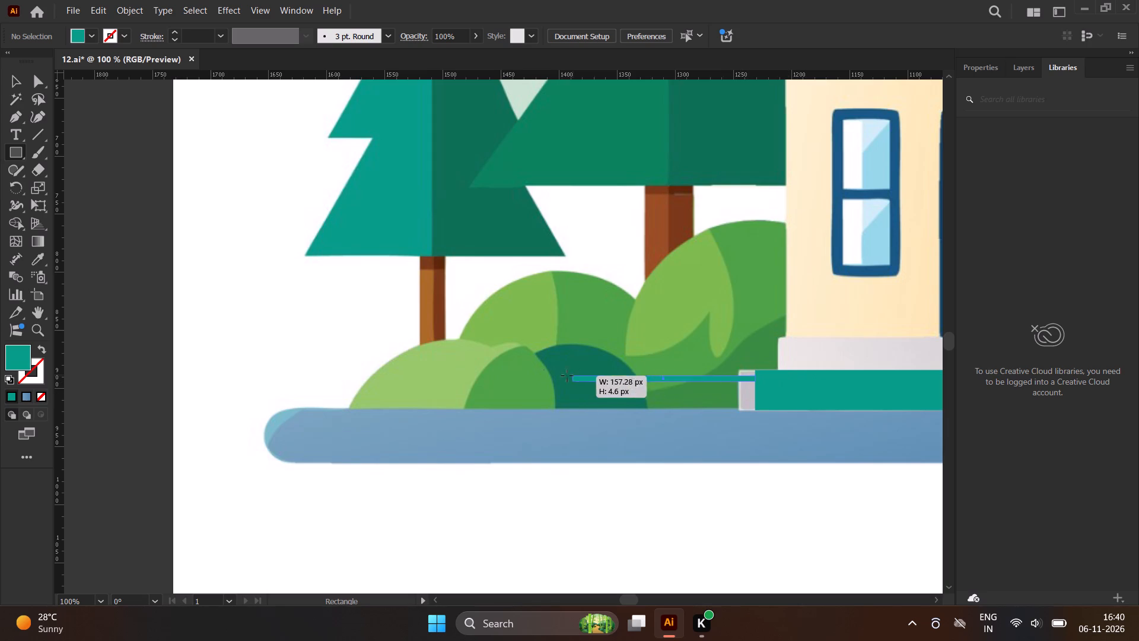
{"action": "left_click_drag", "start_coordinate": [567, 376], "coordinate": [186, 412]}
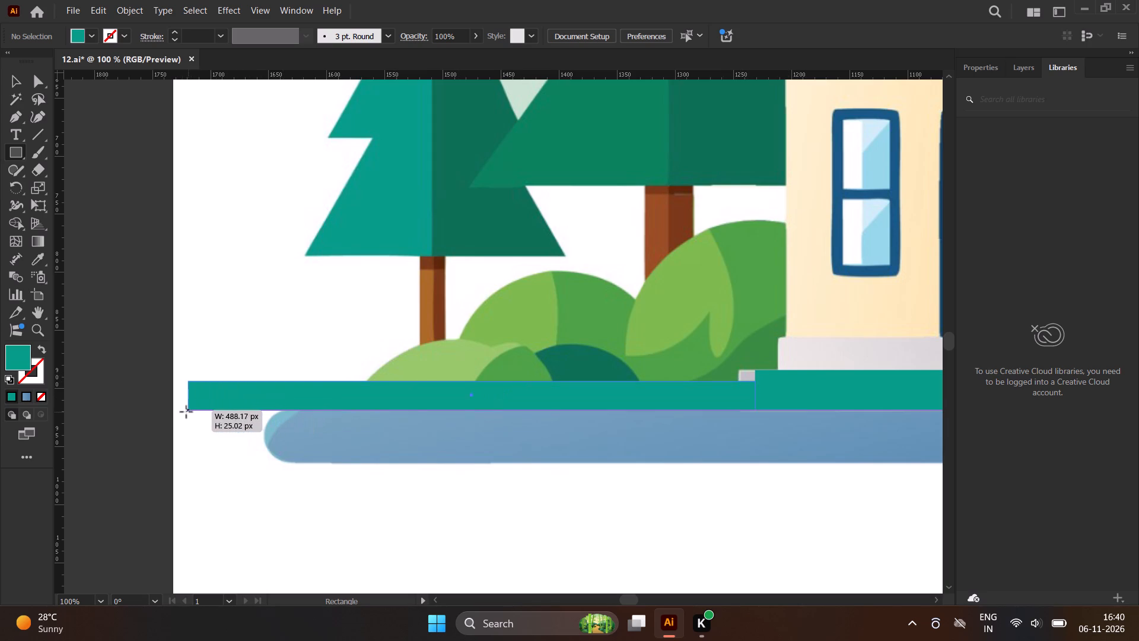
{"action": "left_click_drag", "start_coordinate": [186, 412], "coordinate": [174, 412]}
{"action": "scroll", "coordinate": [233, 415], "scroll_direction": "down", "scroll_amount": 2}
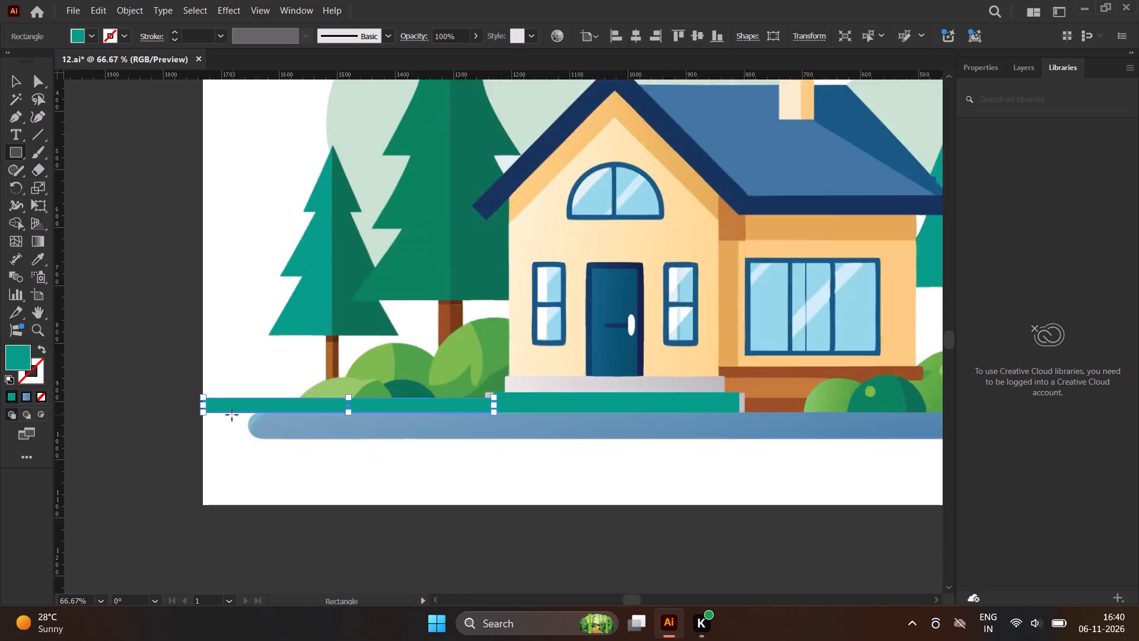
{"action": "scroll", "coordinate": [232, 415], "scroll_direction": "down", "scroll_amount": 2}
Move the spacer rectangle horizontally by about 1732 px to the second artboard's left edge and deselect it.
{"action": "key", "text": "v"}
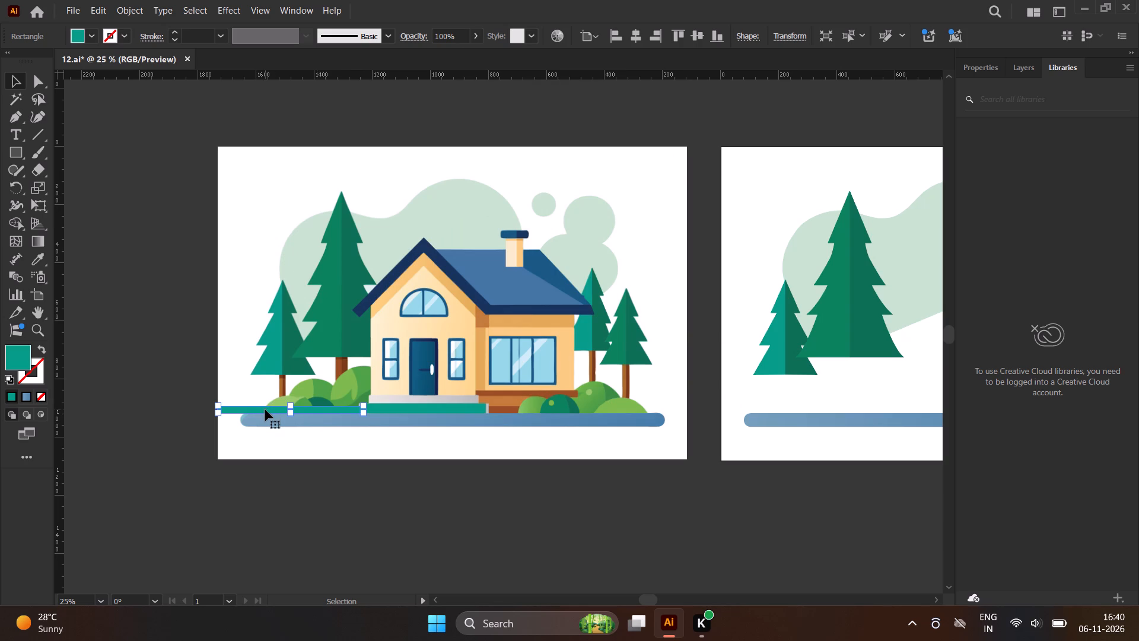
{"action": "left_click_drag", "start_coordinate": [265, 410], "coordinate": [341, 410]}
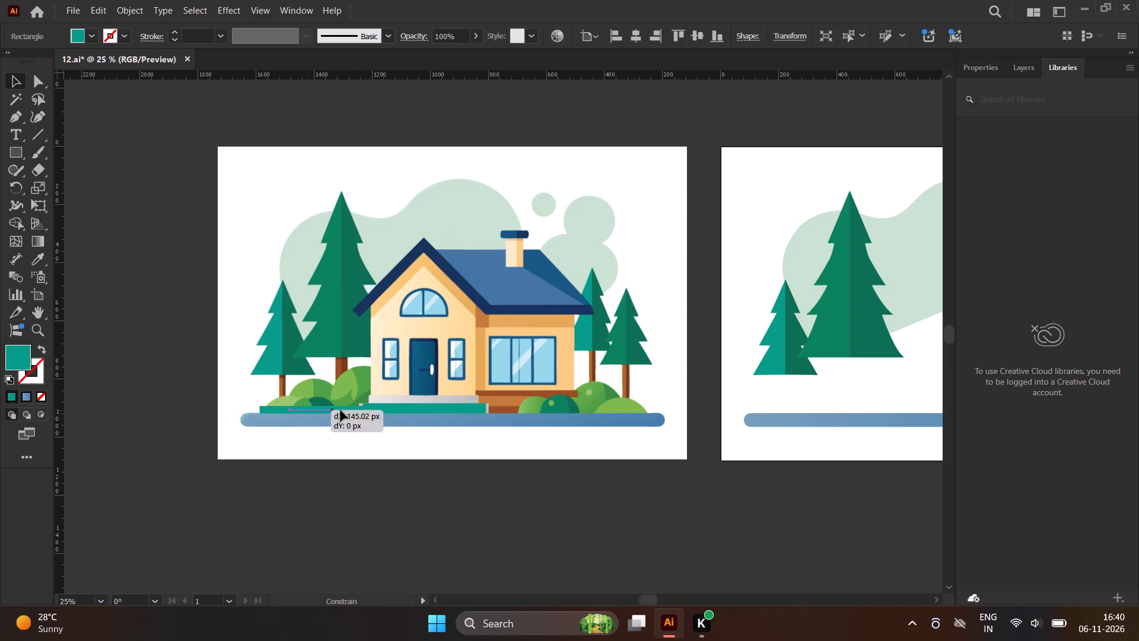
{"action": "left_click_drag", "start_coordinate": [341, 410], "coordinate": [743, 418]}
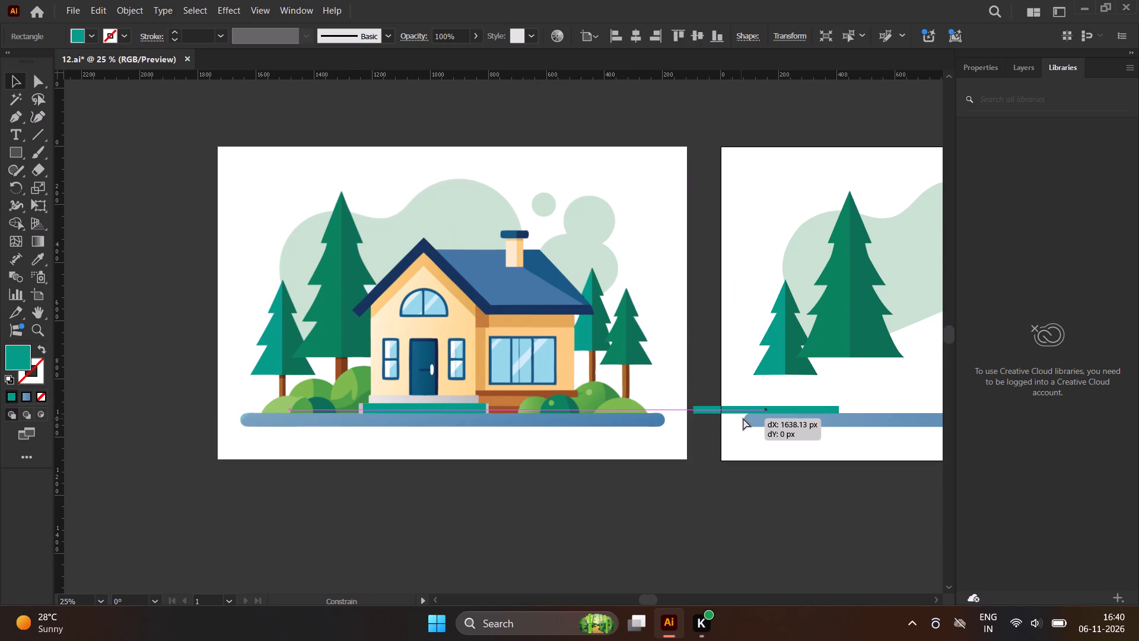
{"action": "left_click_drag", "start_coordinate": [743, 418], "coordinate": [768, 417]}
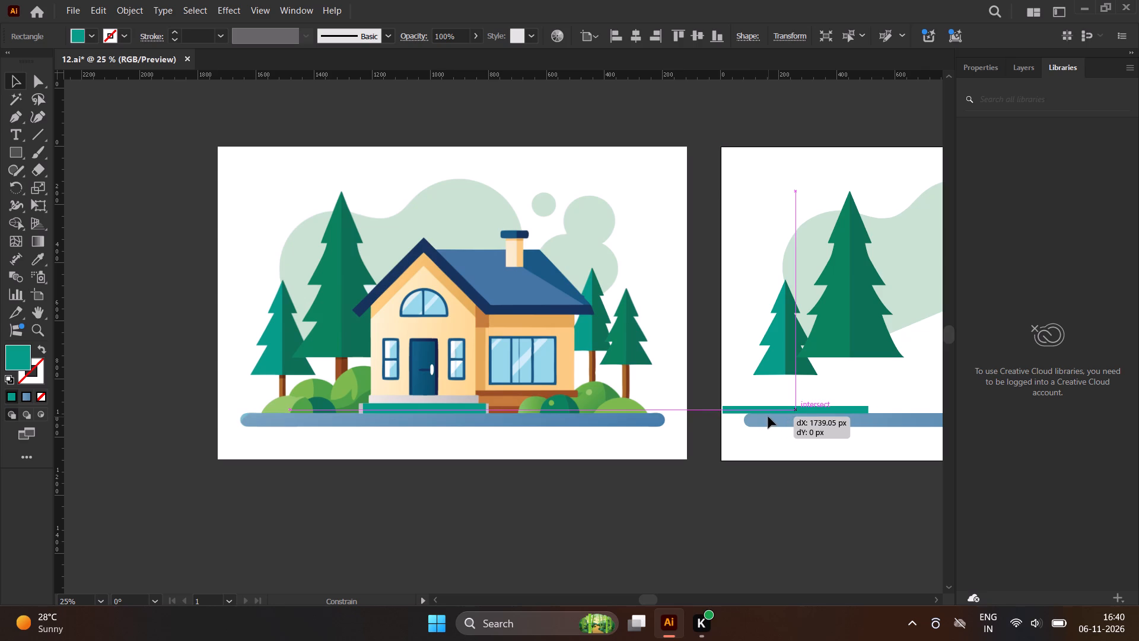
{"action": "left_click_drag", "start_coordinate": [768, 417], "coordinate": [767, 416]}
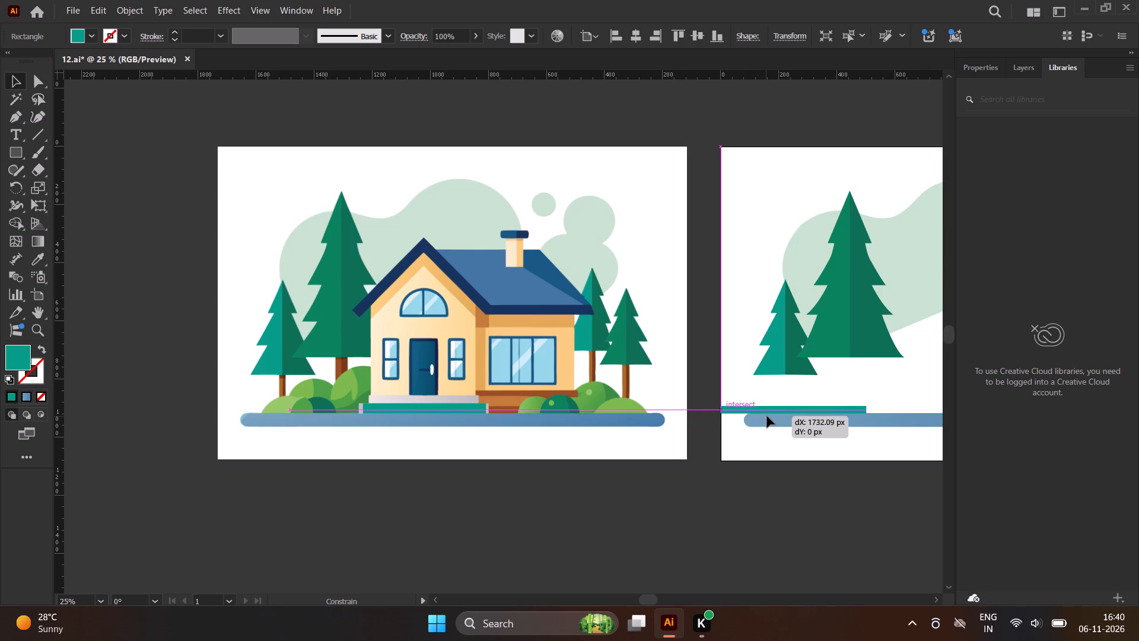
{"action": "left_click_drag", "start_coordinate": [767, 416], "coordinate": [768, 416]}
{"action": "left_click", "coordinate": [737, 436]}
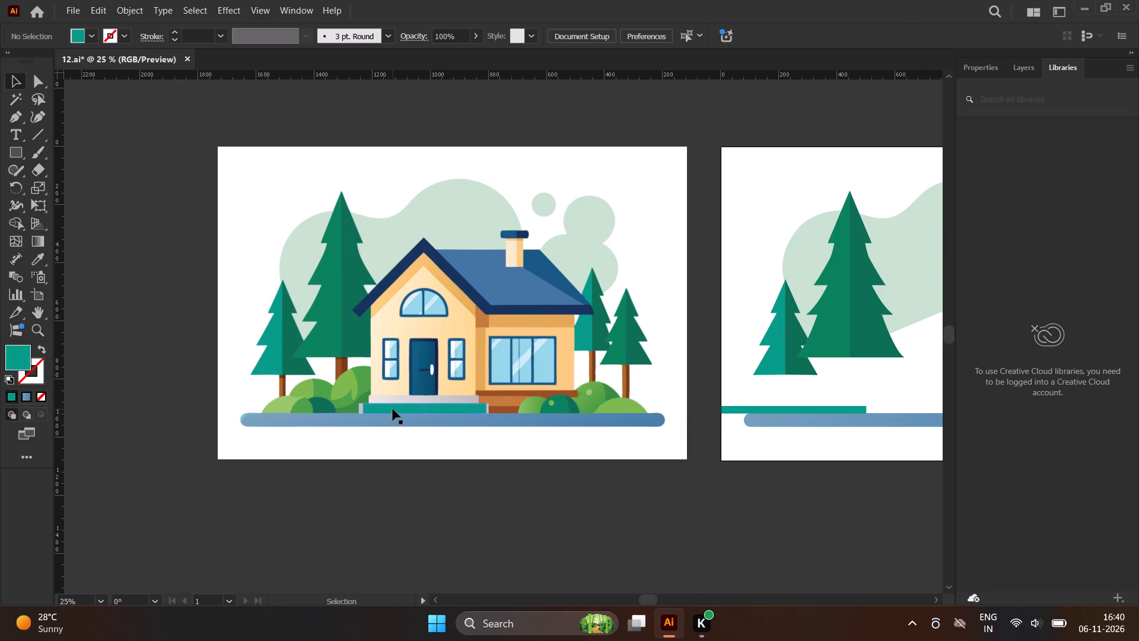
Move the doorstep rectangle horizontally to the second artboard so it abuts the spacer's right end, and deselect it.
{"action": "left_click_drag", "start_coordinate": [393, 409], "coordinate": [420, 409]}
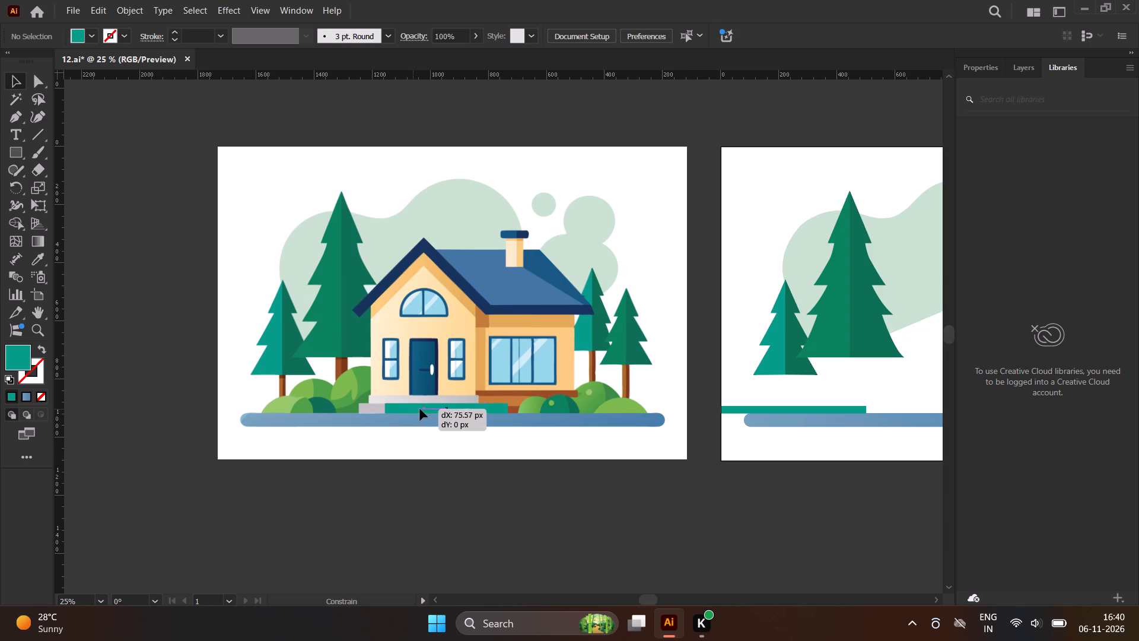
{"action": "left_click_drag", "start_coordinate": [420, 409], "coordinate": [895, 409]}
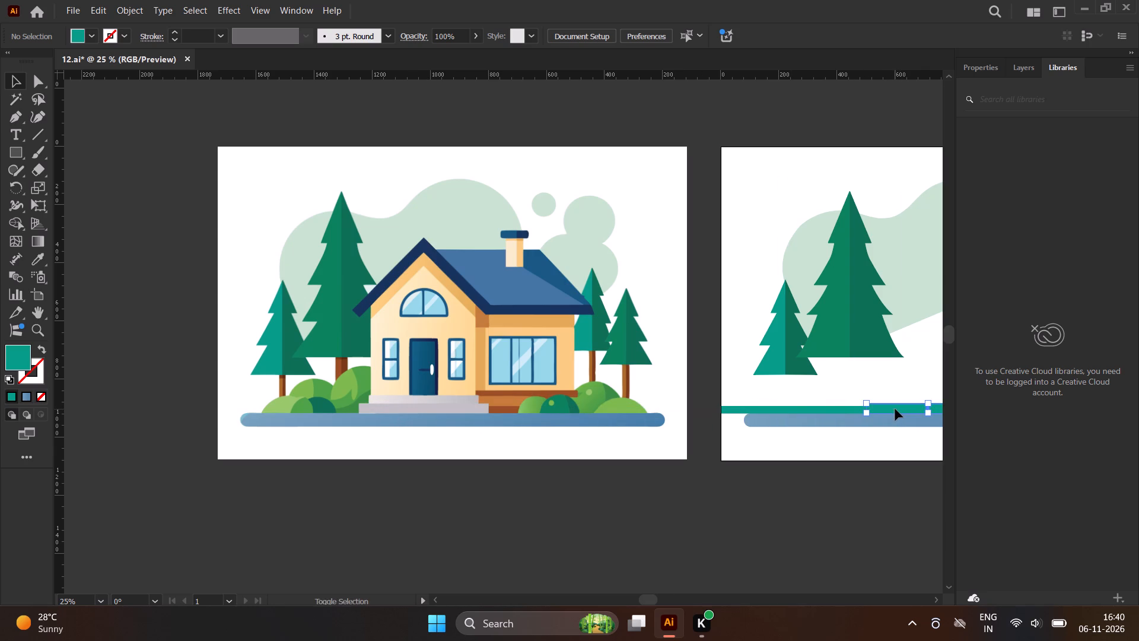
{"action": "left_click", "coordinate": [838, 465]}
{"action": "scroll", "coordinate": [529, 459], "scroll_direction": "down", "scroll_amount": 1}
{"action": "scroll", "coordinate": [341, 450], "scroll_direction": "down", "scroll_amount": 1}
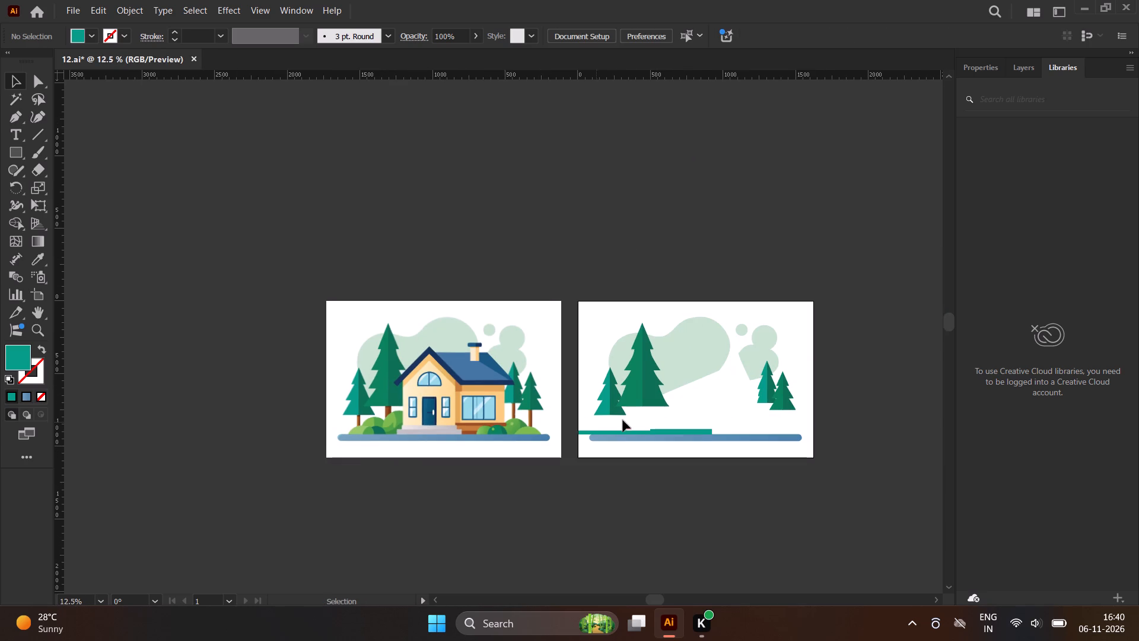
{"action": "scroll", "coordinate": [637, 417], "scroll_direction": "up", "scroll_amount": 2}
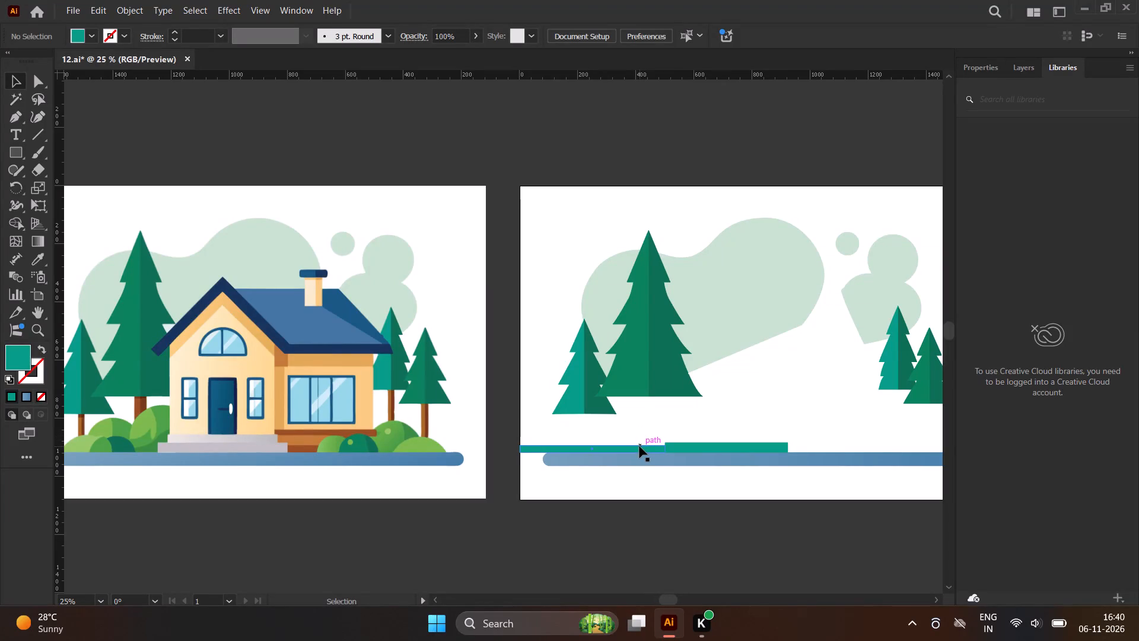
Delete the spacer rectangle beside the doorstep rectangle on the second artboard.
{"action": "left_click", "coordinate": [640, 446]}
{"action": "key", "text": "Delete"}
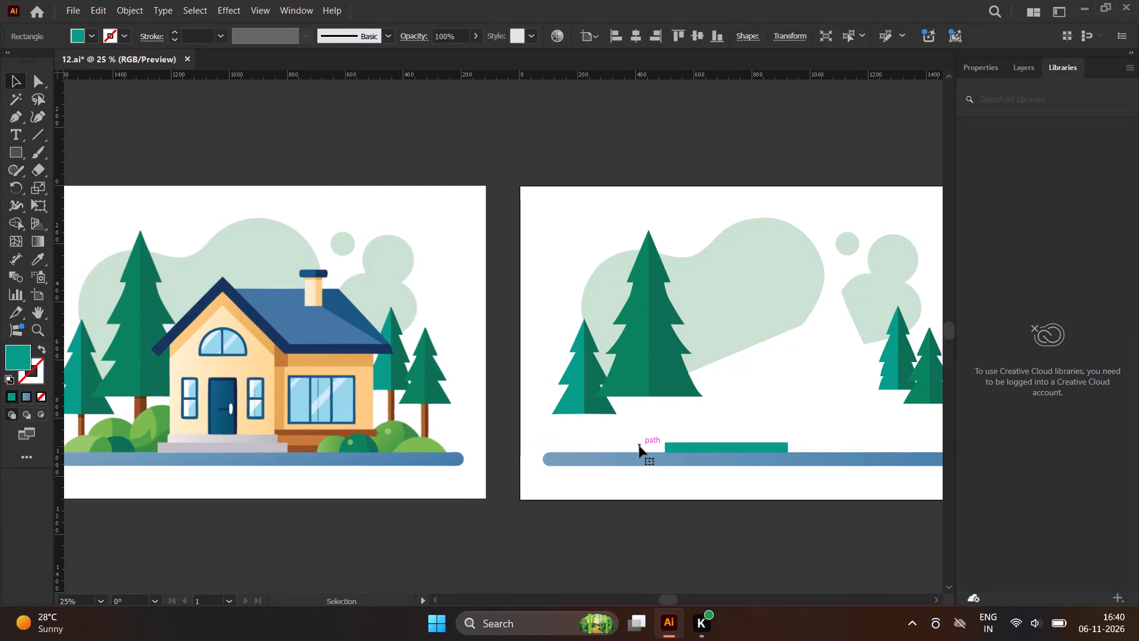
Apply a linear gradient fill to the doorstep rectangle on the second artboard.
{"action": "left_click", "coordinate": [712, 445]}
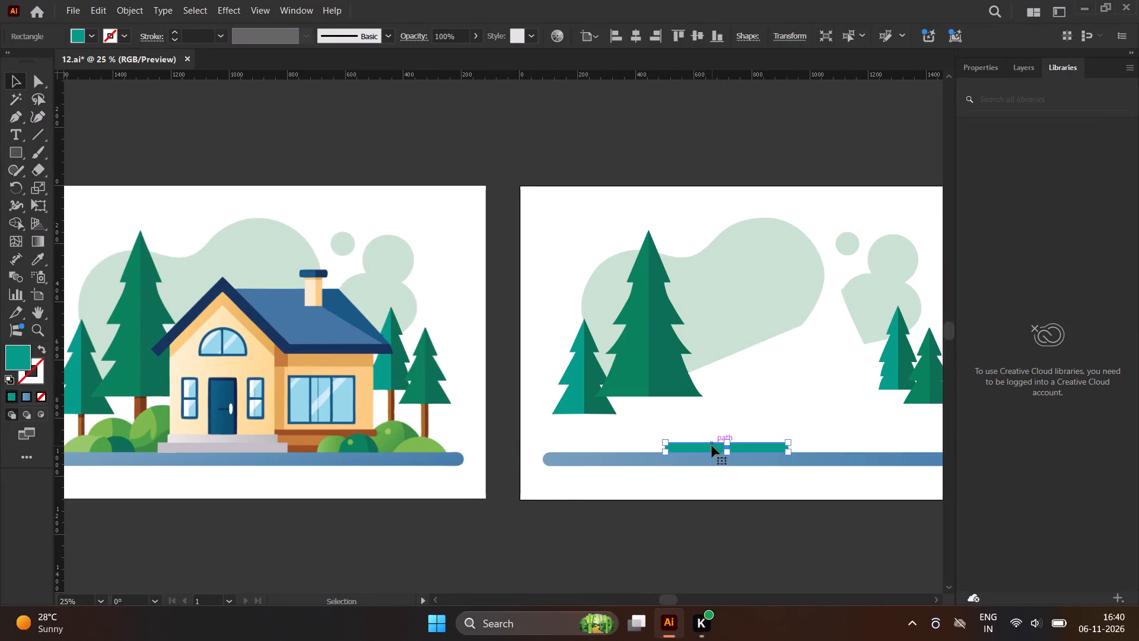
{"action": "scroll", "coordinate": [685, 452], "scroll_direction": "up", "scroll_amount": 1}
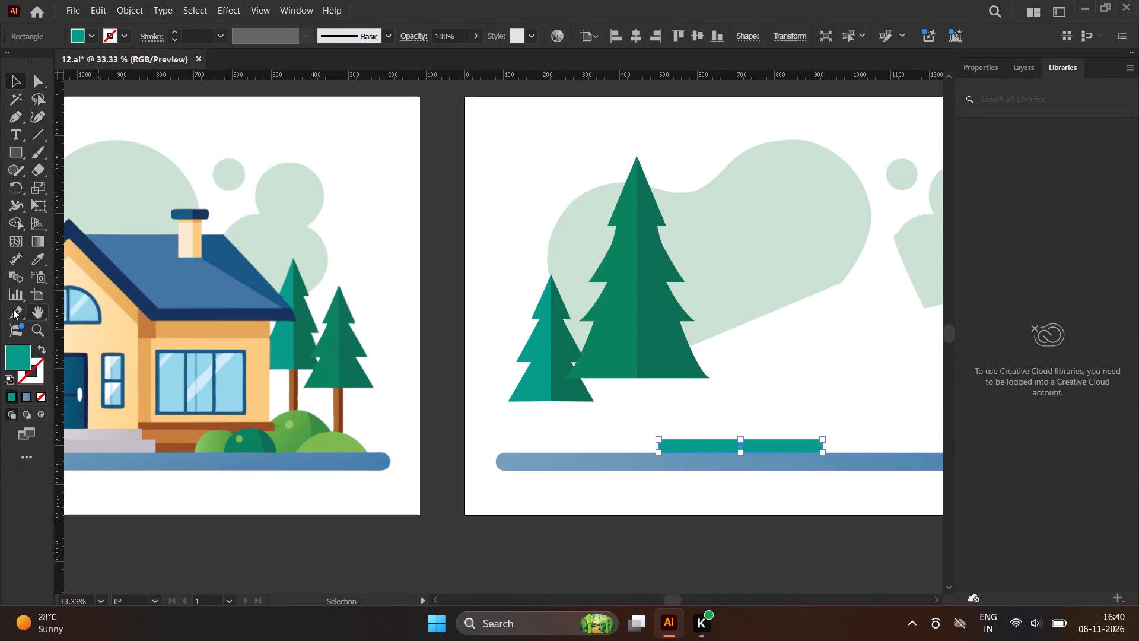
{"action": "left_click", "coordinate": [35, 239]}
{"action": "double_click", "coordinate": [35, 239]}
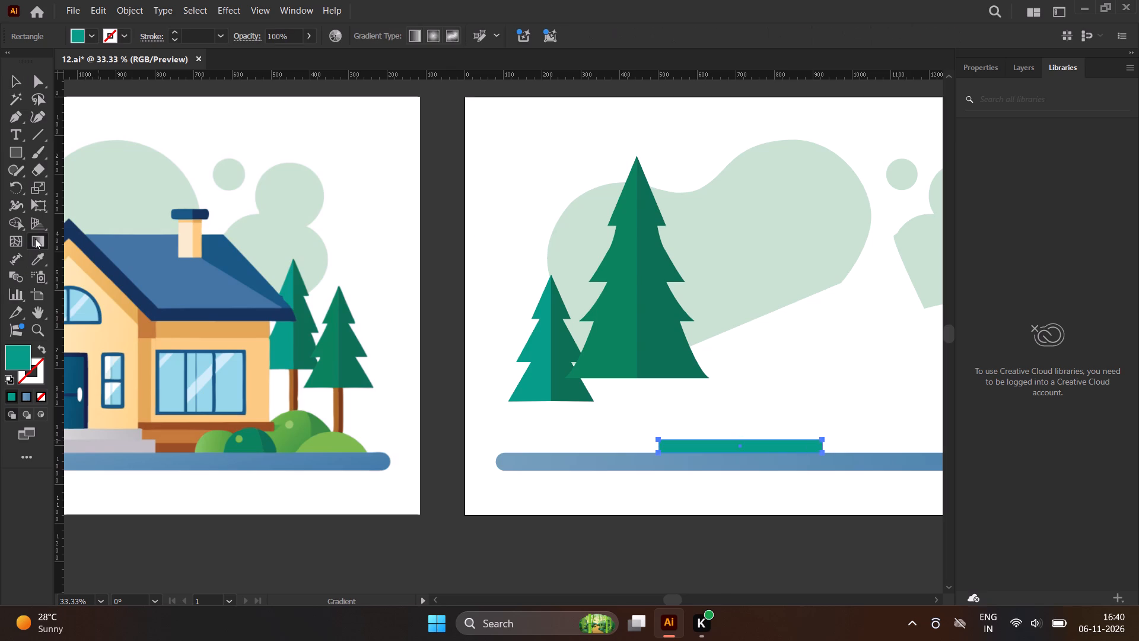
{"action": "scroll", "coordinate": [504, 383], "scroll_direction": "down", "scroll_amount": 1}
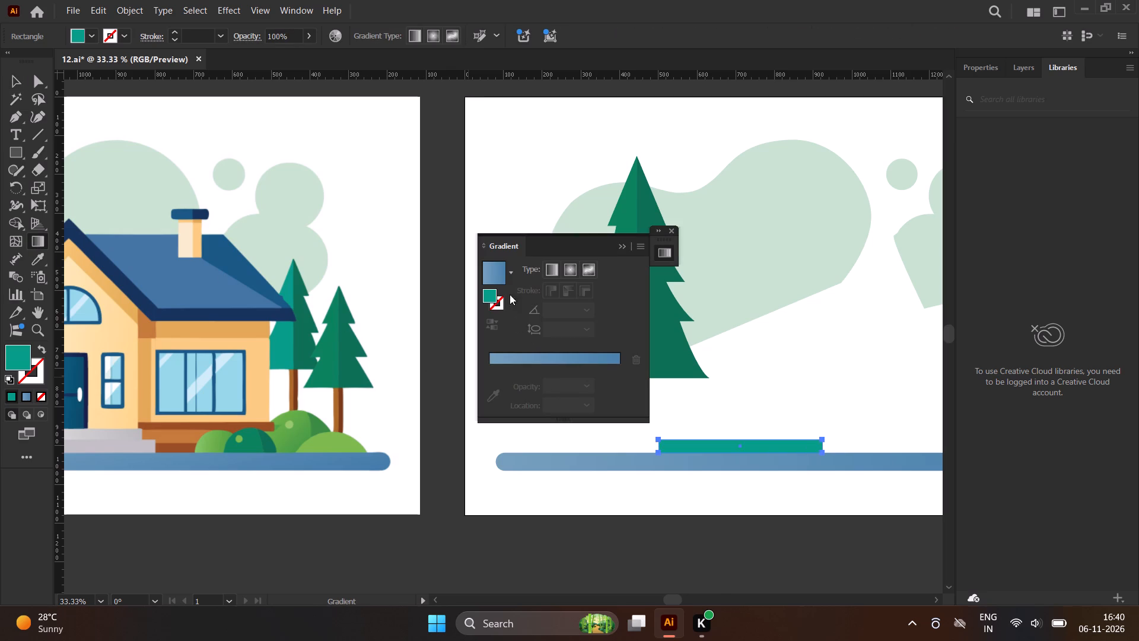
{"action": "left_click", "coordinate": [494, 272]}
Set the gradient's 100% stop to the grey sampled from the right end of the reference house's lower step.
{"action": "scroll", "coordinate": [459, 413], "scroll_direction": "down", "scroll_amount": 1}
{"action": "scroll", "coordinate": [524, 447], "scroll_direction": "down", "scroll_amount": 1}
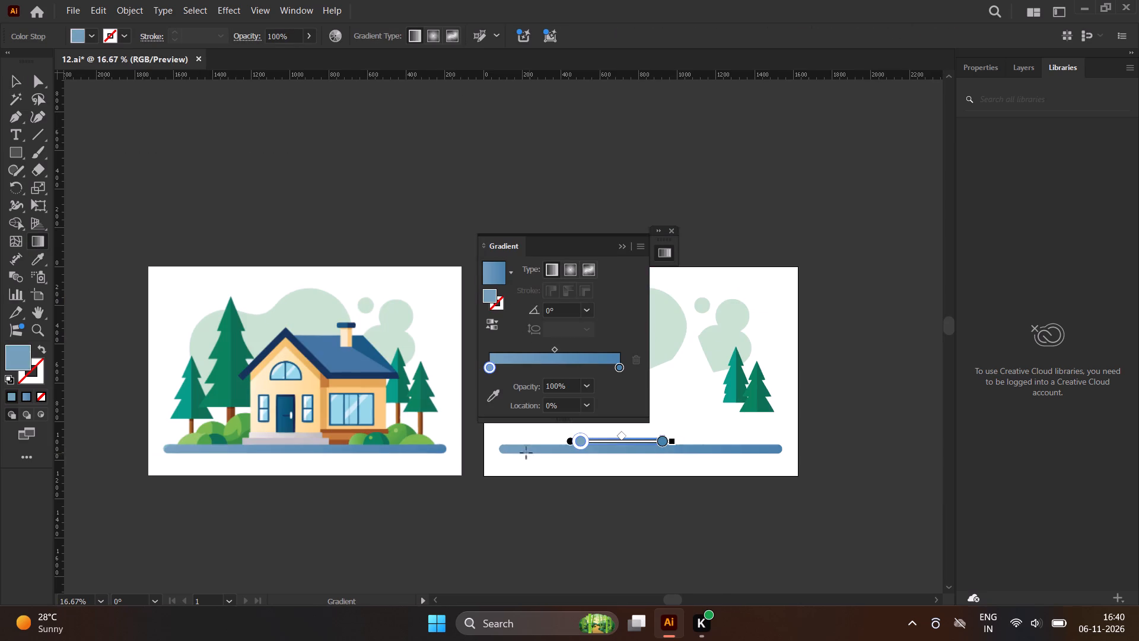
{"action": "scroll", "coordinate": [256, 424], "scroll_direction": "up", "scroll_amount": 3}
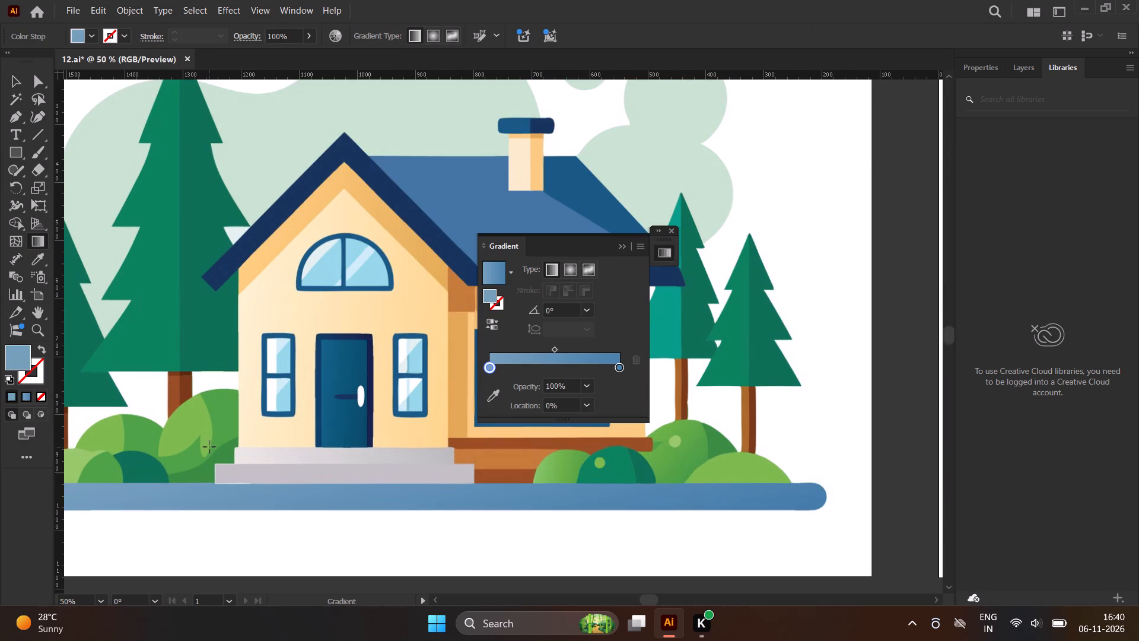
{"action": "scroll", "coordinate": [209, 447], "scroll_direction": "up", "scroll_amount": 1}
{"action": "left_click", "coordinate": [618, 368]}
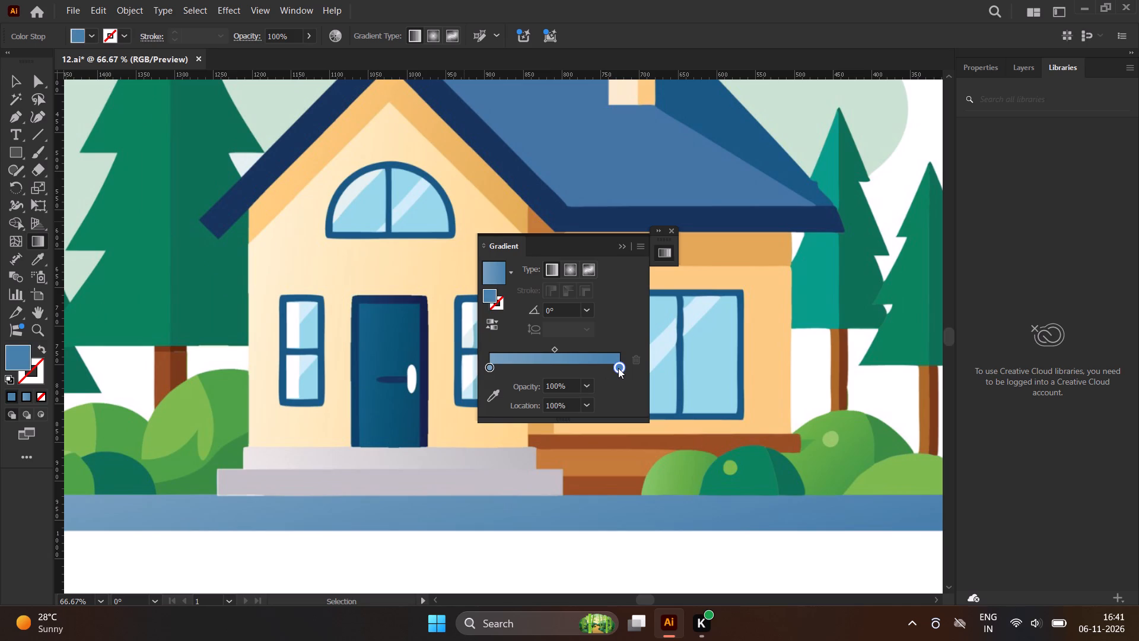
{"action": "left_click", "coordinate": [618, 368]}
{"action": "left_click", "coordinate": [618, 368]}
{"action": "left_click", "coordinate": [491, 396]}
{"action": "scroll", "coordinate": [326, 410], "scroll_direction": "down", "scroll_amount": 2}
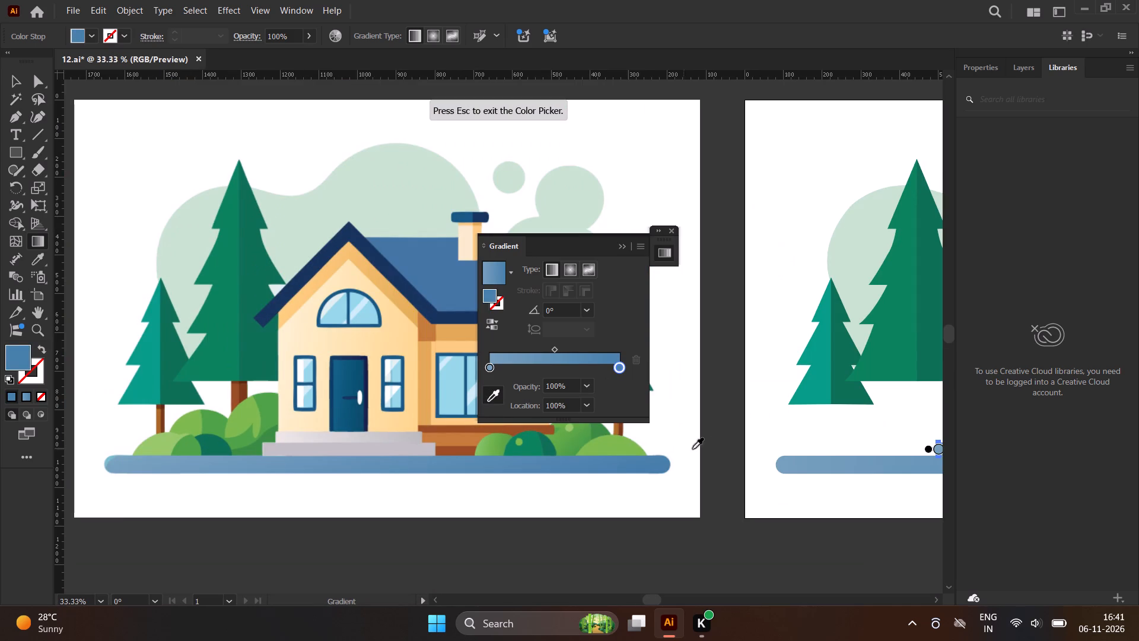
{"action": "scroll", "coordinate": [382, 440], "scroll_direction": "up", "scroll_amount": 1}
{"action": "scroll", "coordinate": [382, 440], "scroll_direction": "down", "scroll_amount": 1}
{"action": "scroll", "coordinate": [382, 440], "scroll_direction": "up", "scroll_amount": 1}
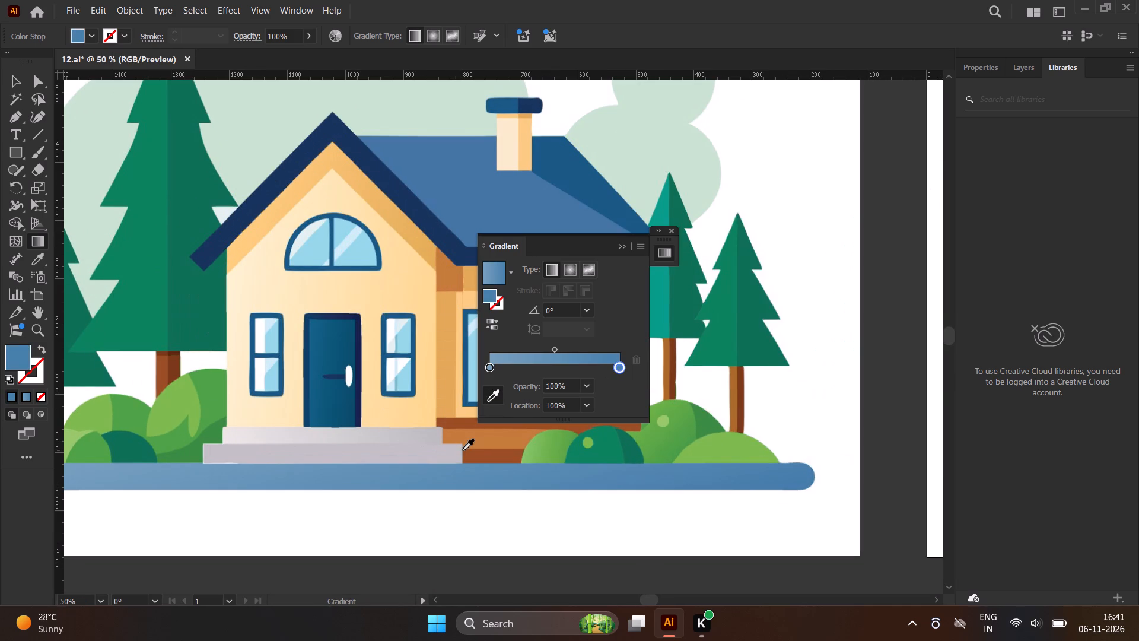
{"action": "left_click", "coordinate": [455, 452]}
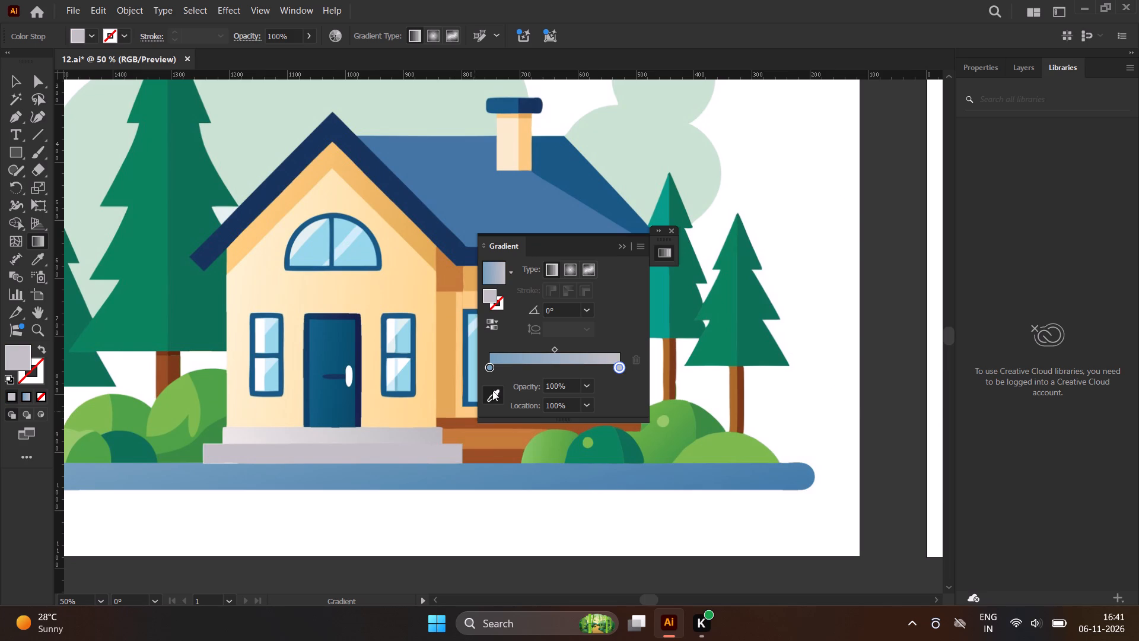
Set the gradient's 0% stop to the grey sampled from the reference lower step's left end, deselect, and close the gradient settings.
{"action": "left_click", "coordinate": [489, 369]}
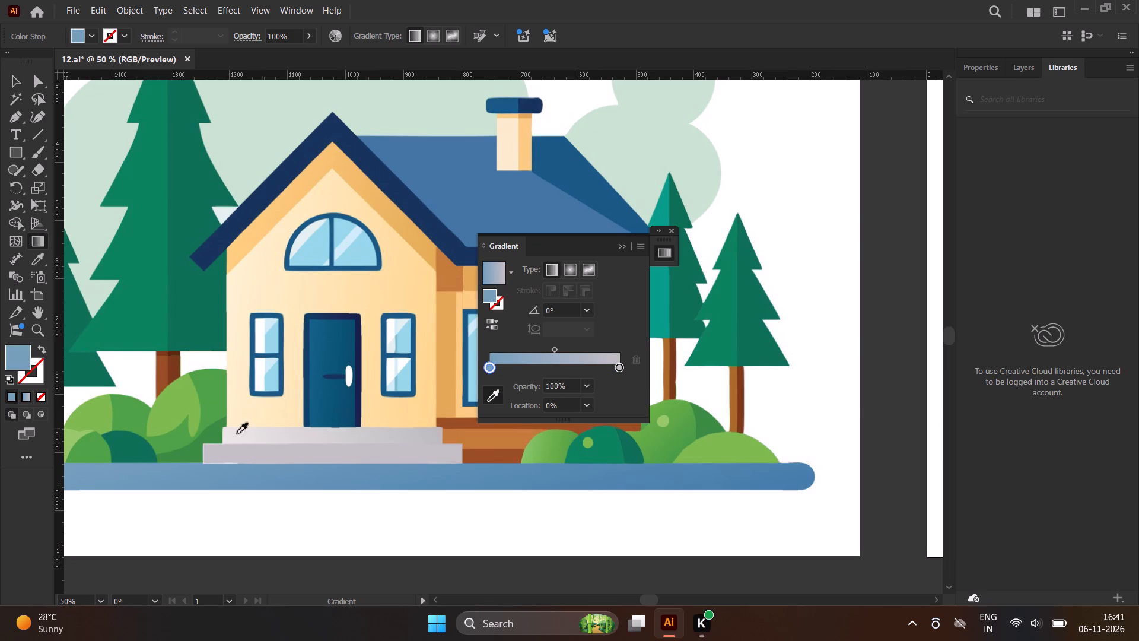
{"action": "left_click", "coordinate": [211, 453]}
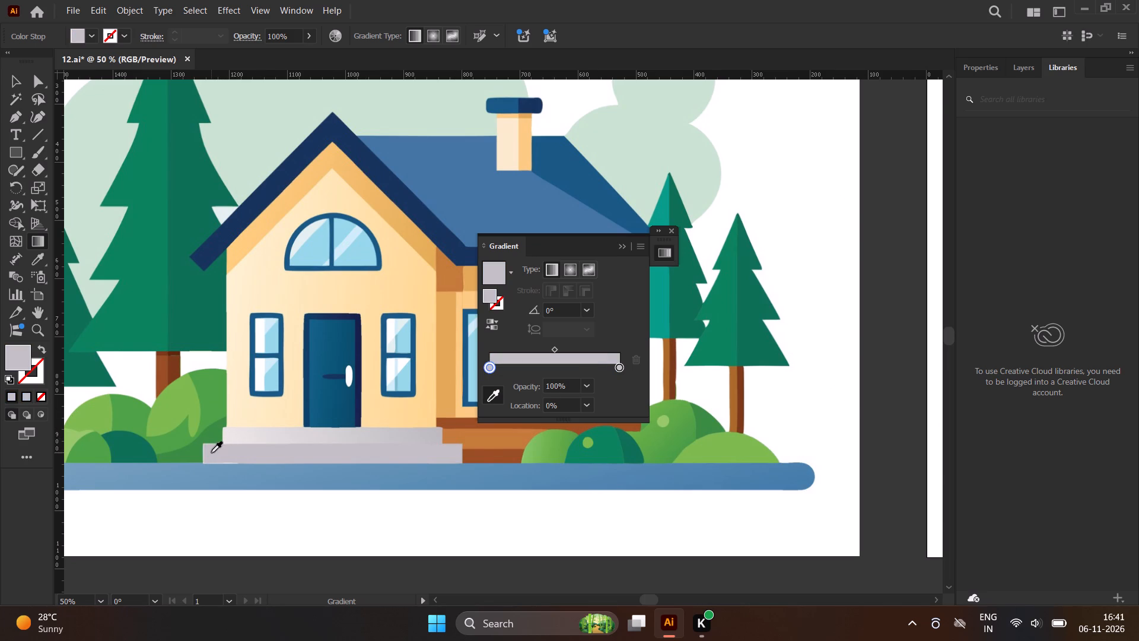
{"action": "scroll", "coordinate": [211, 453], "scroll_direction": "down", "scroll_amount": 2}
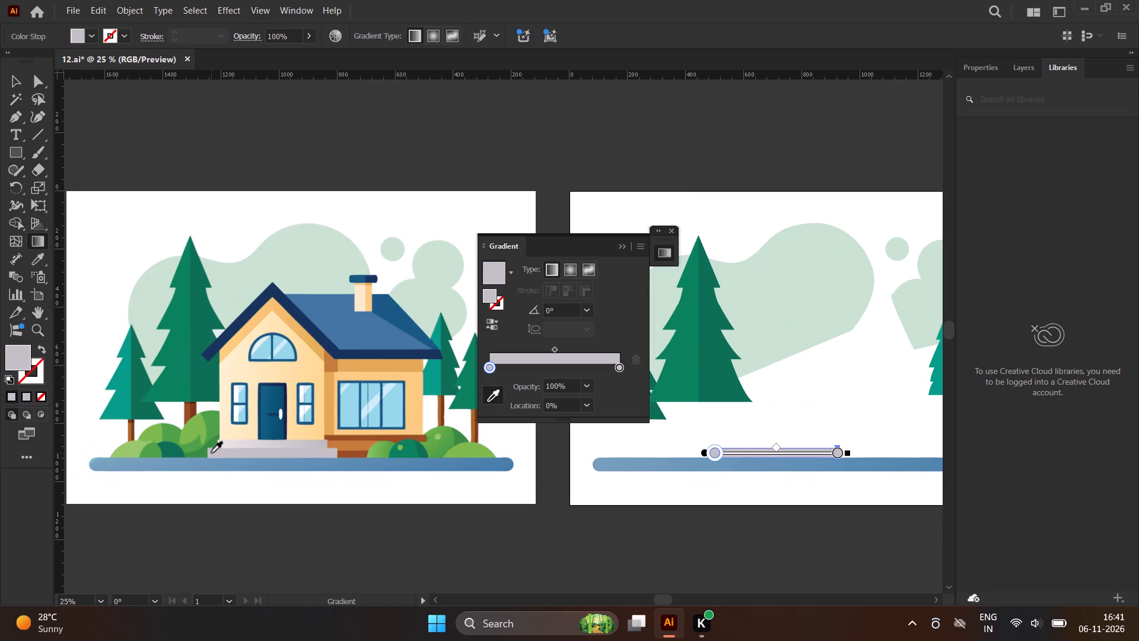
{"action": "key", "text": "v"}
{"action": "left_click", "coordinate": [602, 507]}
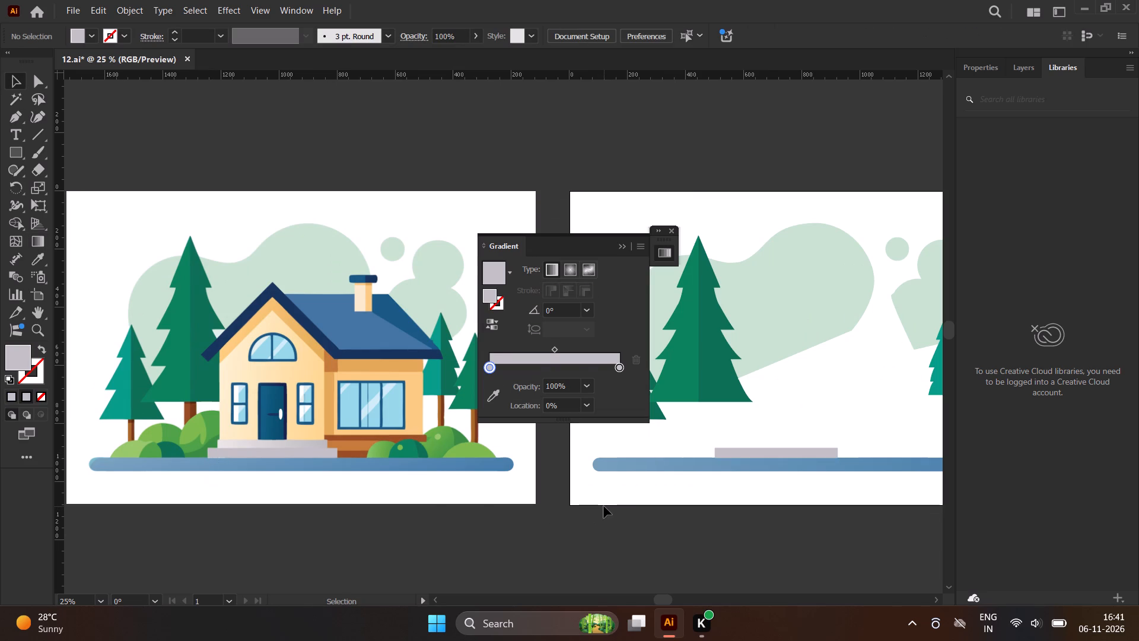
{"action": "scroll", "coordinate": [230, 438], "scroll_direction": "down", "scroll_amount": 1}
{"action": "scroll", "coordinate": [229, 438], "scroll_direction": "up", "scroll_amount": 2}
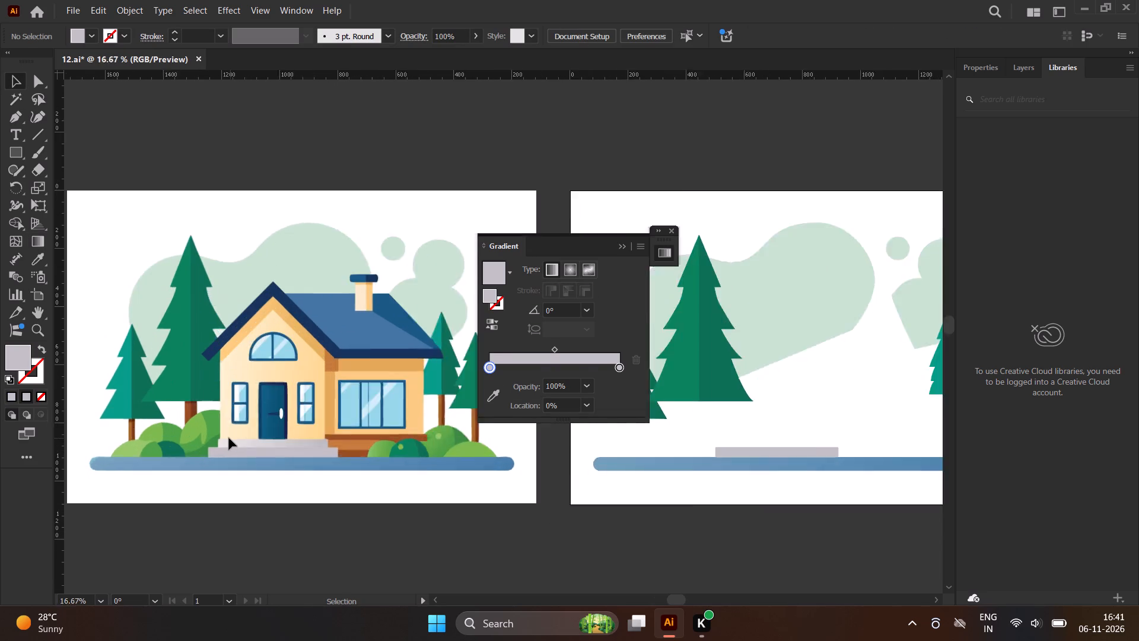
{"action": "scroll", "coordinate": [229, 438], "scroll_direction": "up", "scroll_amount": 2}
{"action": "scroll", "coordinate": [229, 438], "scroll_direction": "down", "scroll_amount": 3}
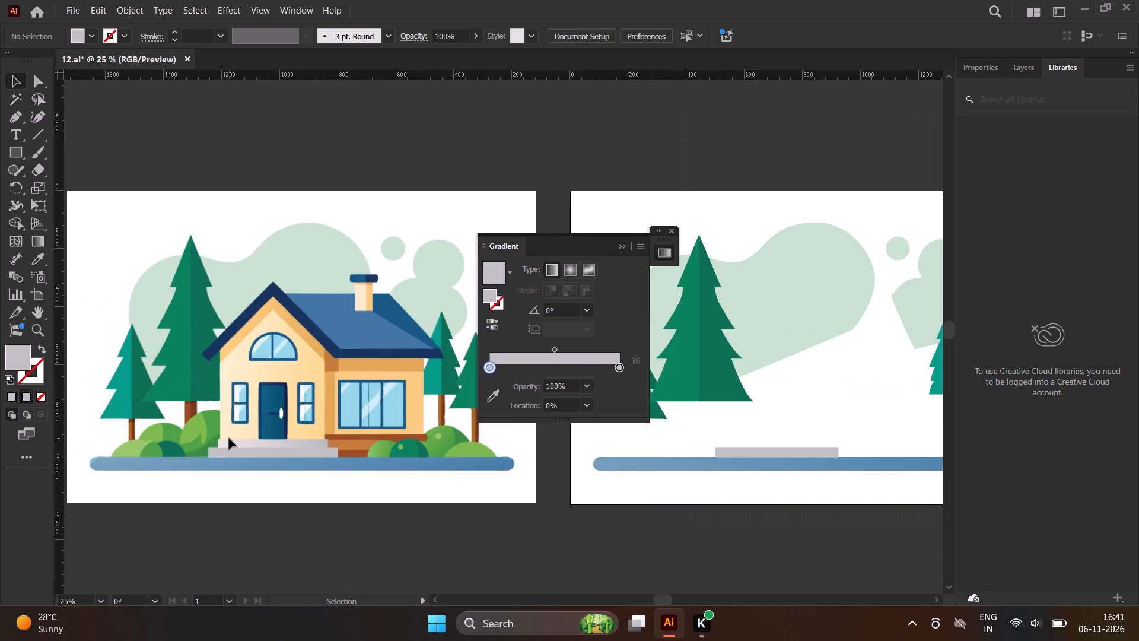
{"action": "scroll", "coordinate": [229, 438], "scroll_direction": "down", "scroll_amount": 1}
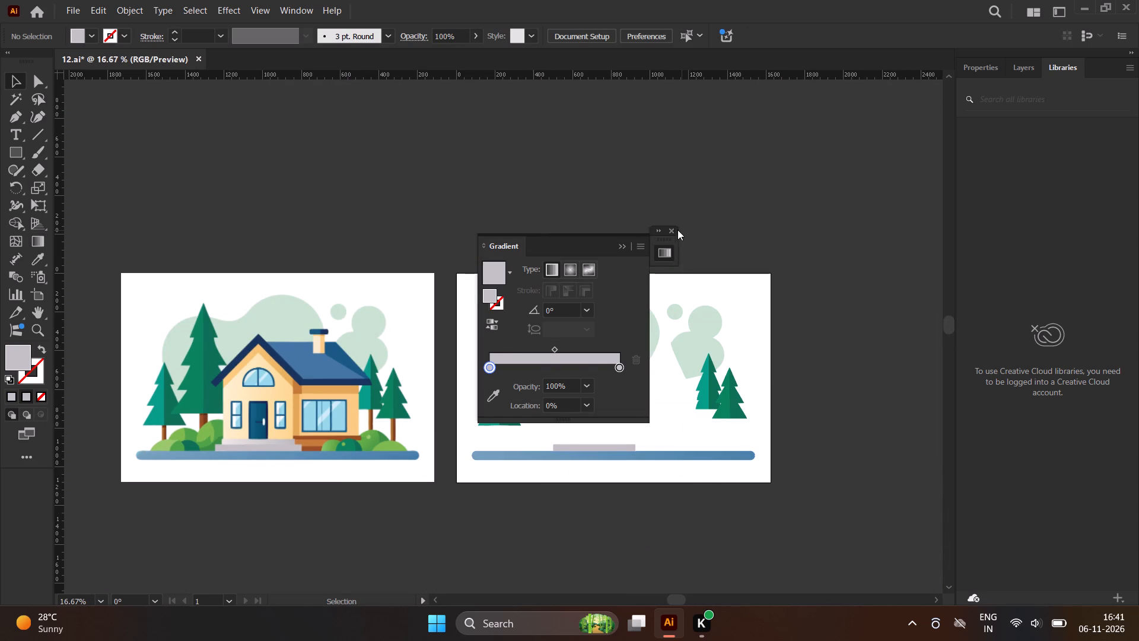
{"action": "left_click", "coordinate": [672, 230]}
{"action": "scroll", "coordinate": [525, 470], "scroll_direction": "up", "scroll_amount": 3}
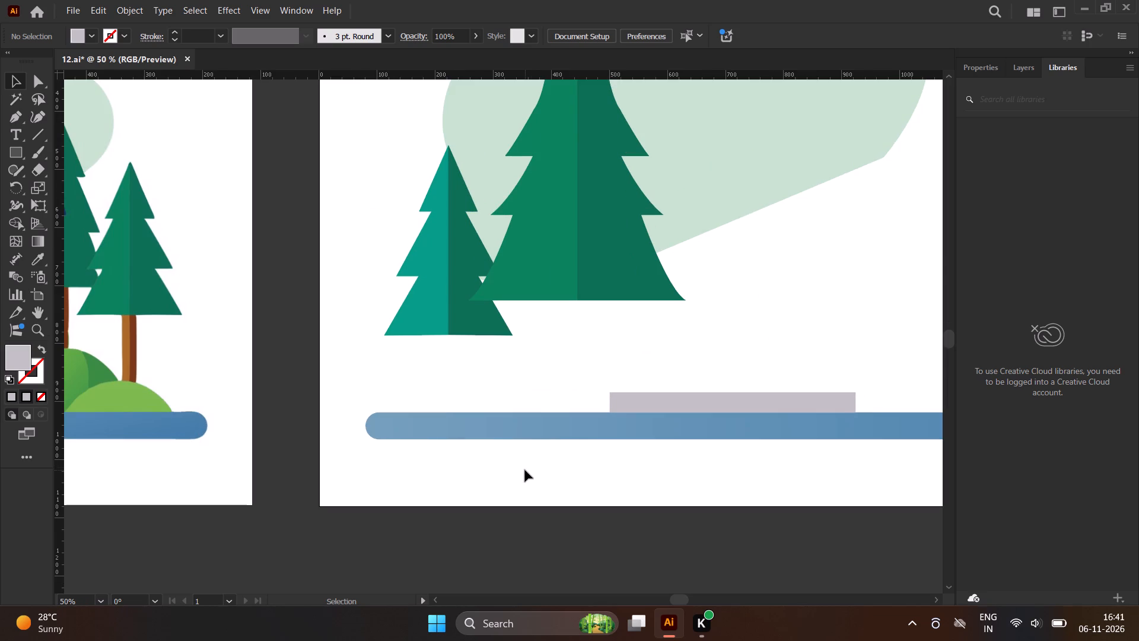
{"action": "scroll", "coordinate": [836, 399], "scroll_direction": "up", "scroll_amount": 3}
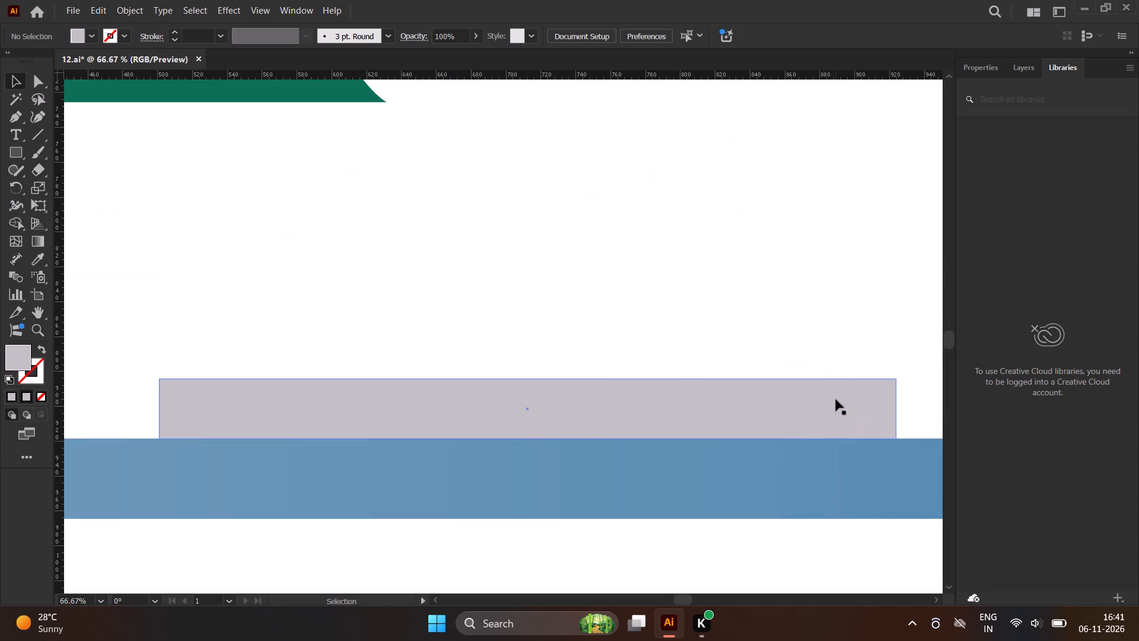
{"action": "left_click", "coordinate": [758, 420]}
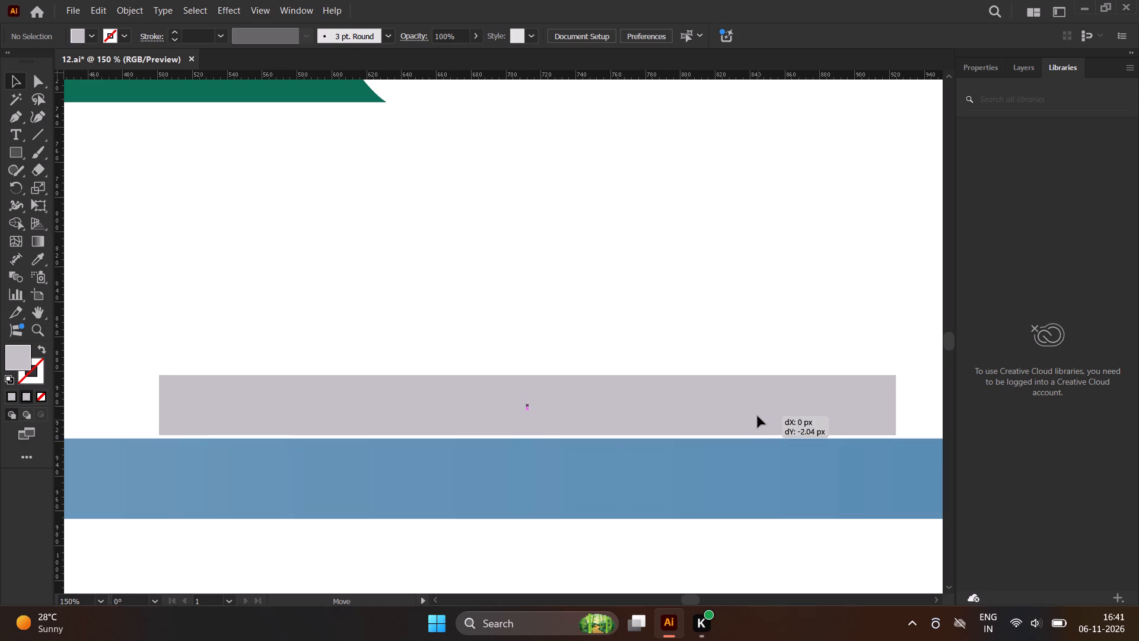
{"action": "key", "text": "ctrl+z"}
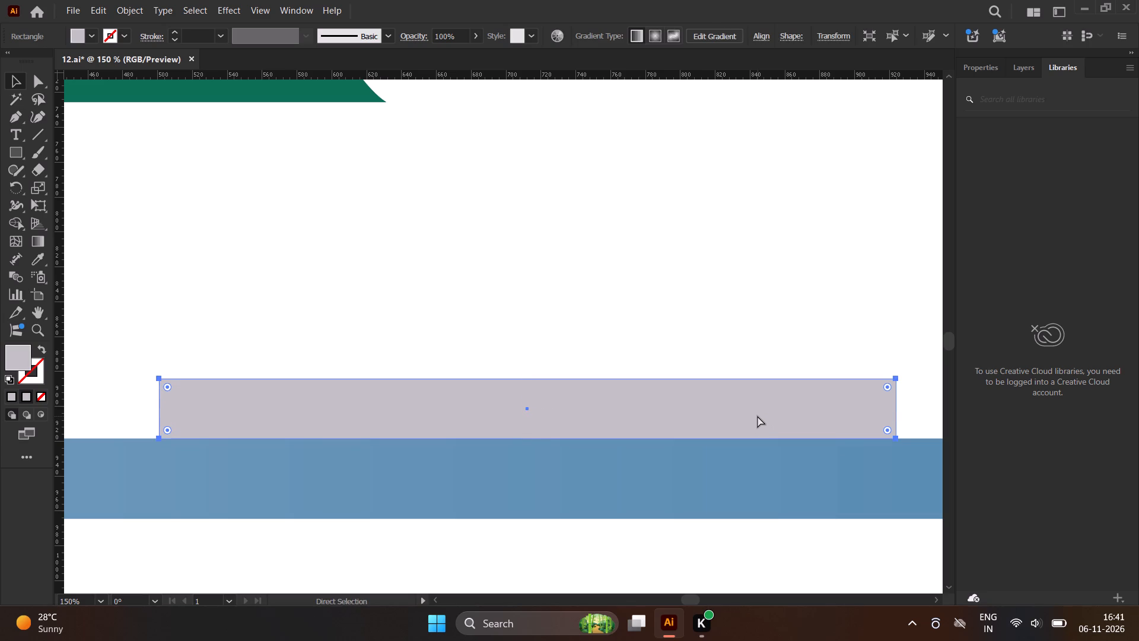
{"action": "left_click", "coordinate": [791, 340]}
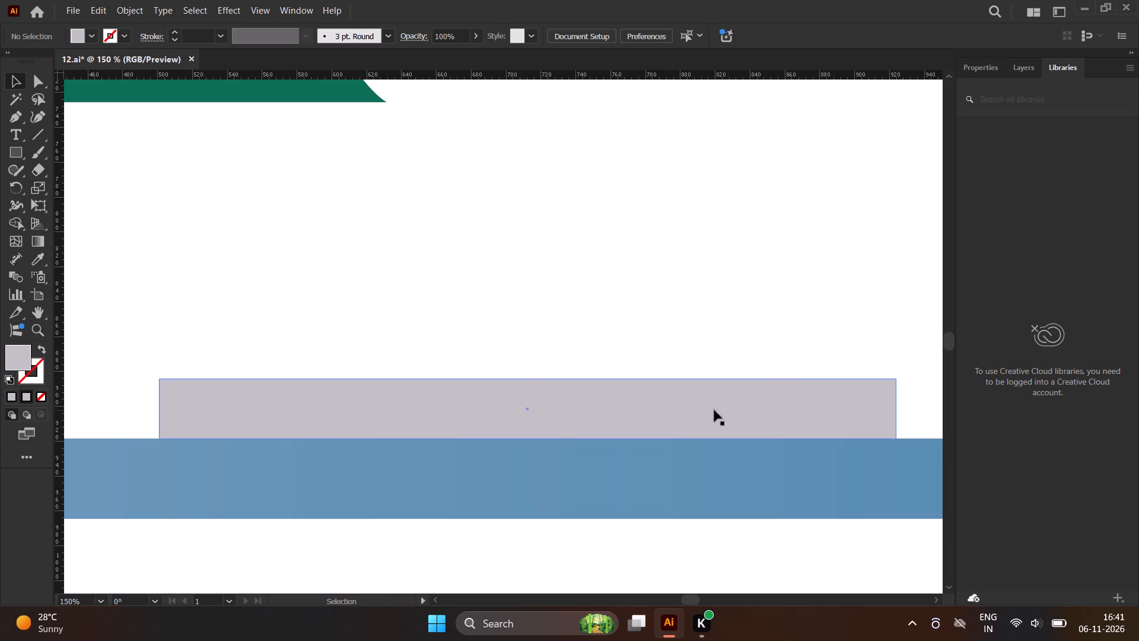
Duplicate the doorstep rectangle straight up so the copy sits directly on top of the original as the upper step.
{"action": "left_click_drag", "start_coordinate": [666, 410], "coordinate": [669, 379], "text": "alt"}
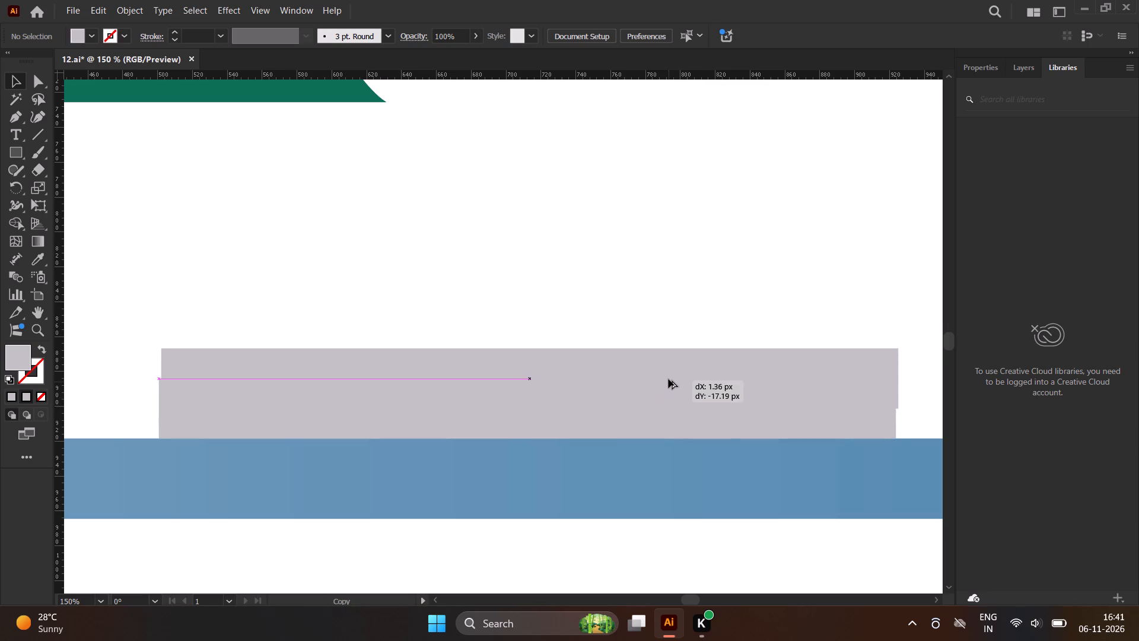
{"action": "left_click_drag", "start_coordinate": [669, 379], "coordinate": [668, 371], "text": "alt"}
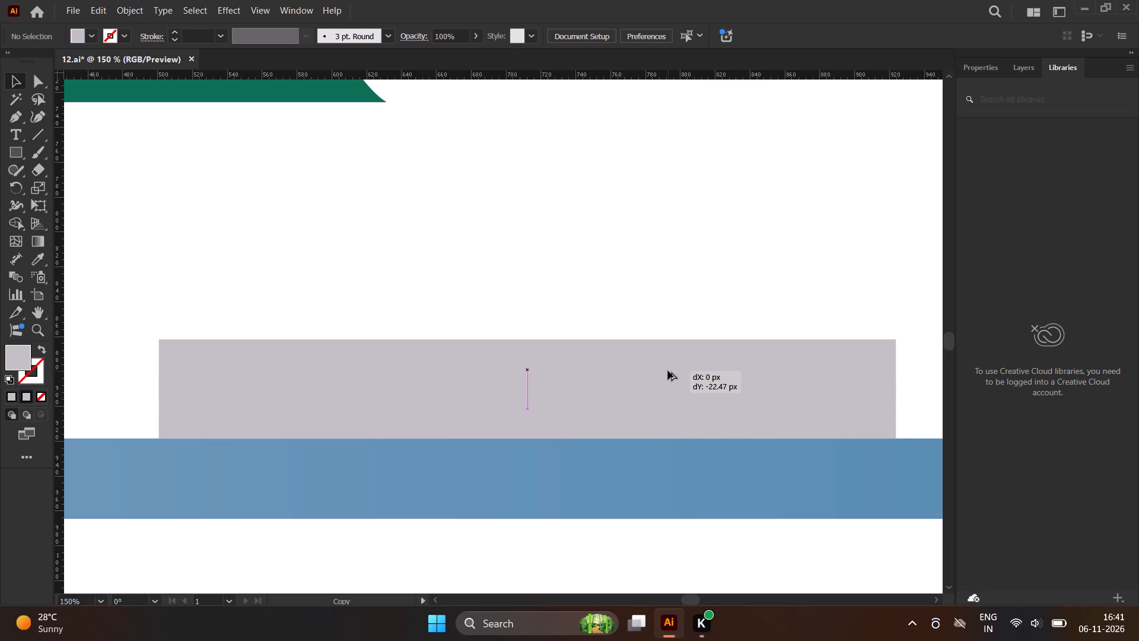
{"action": "left_click_drag", "start_coordinate": [668, 371], "coordinate": [665, 347], "text": "alt"}
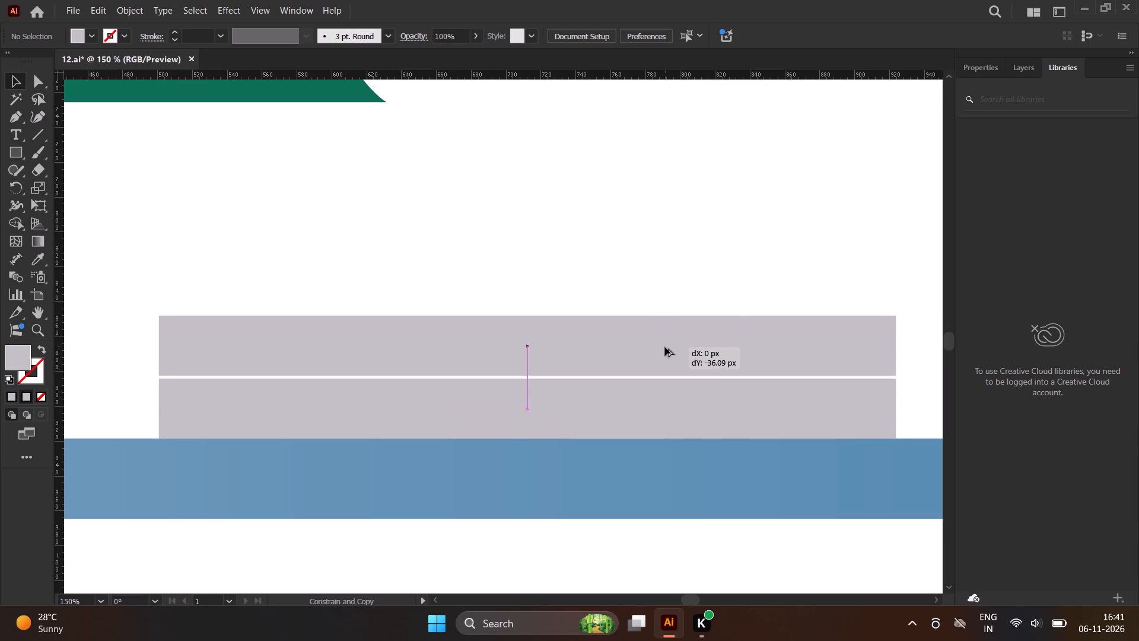
{"action": "left_click_drag", "start_coordinate": [665, 347], "coordinate": [665, 348], "text": "alt"}
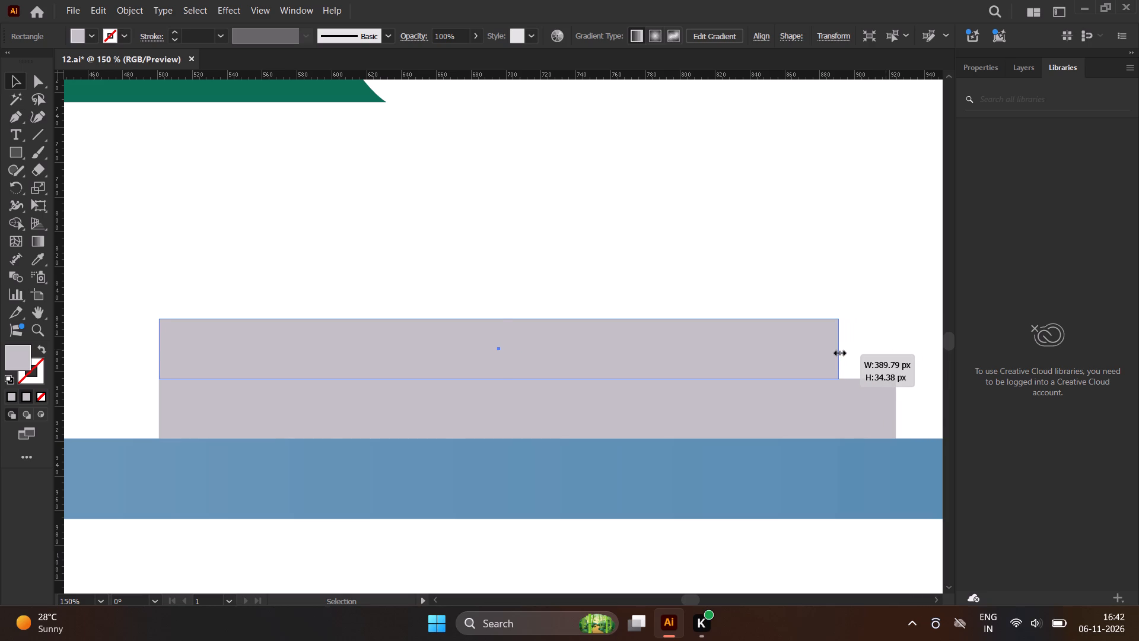
Narrow the upper step rectangle from its sides to about 350 px wide, inset from both ends of the lower step, and deselect it.
{"action": "left_click_drag", "start_coordinate": [161, 348], "coordinate": [216, 350]}
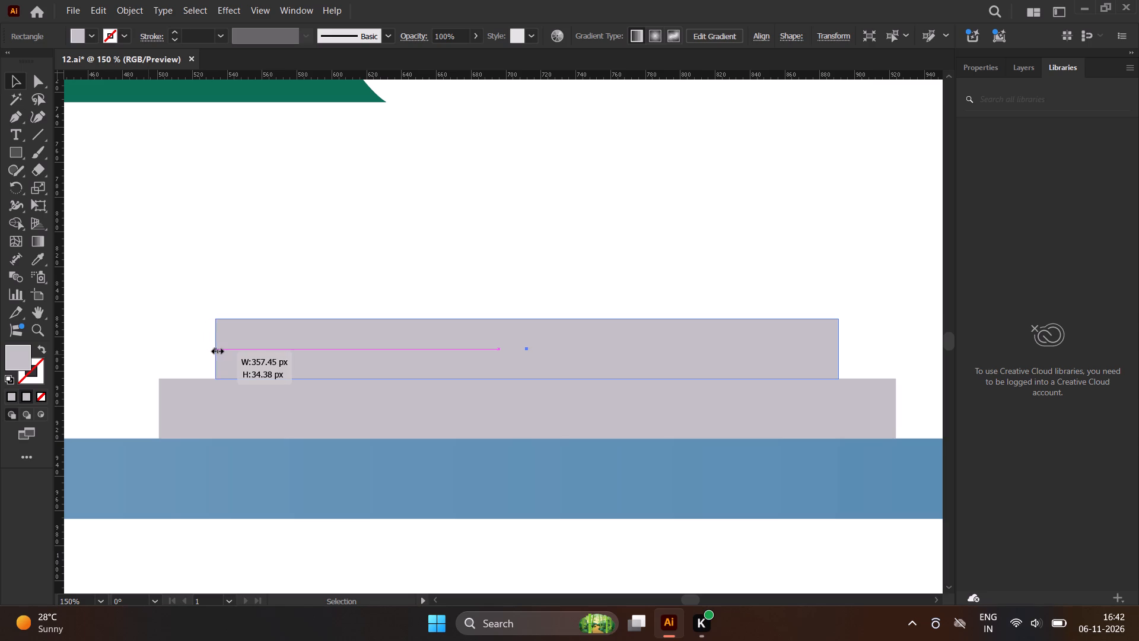
{"action": "left_click_drag", "start_coordinate": [216, 350], "coordinate": [229, 348]}
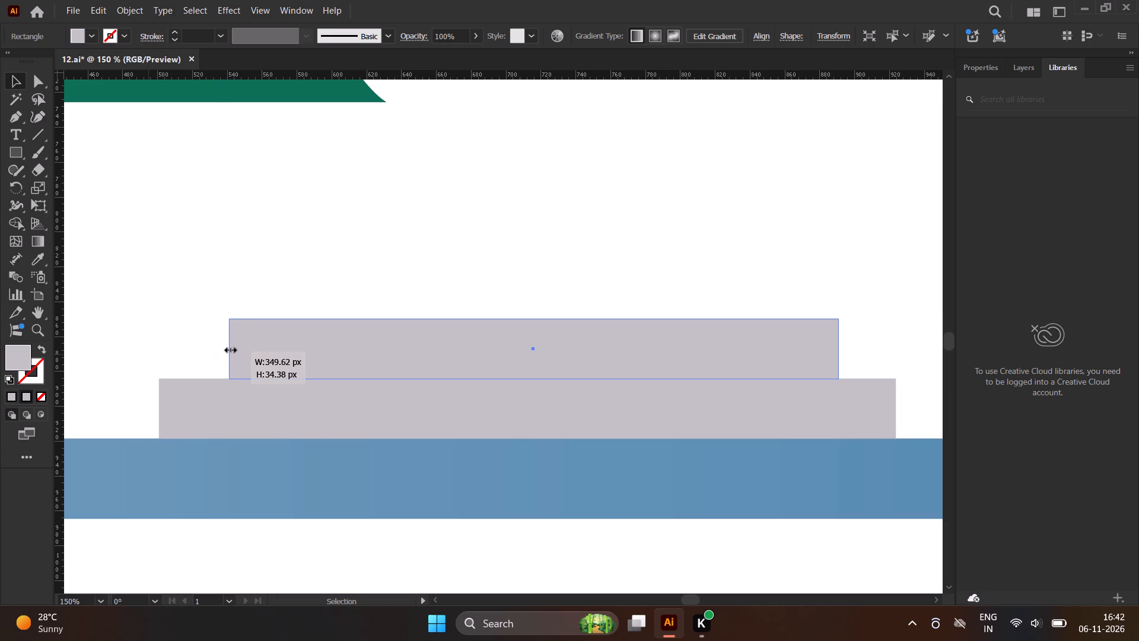
{"action": "left_click_drag", "start_coordinate": [229, 348], "coordinate": [224, 348]}
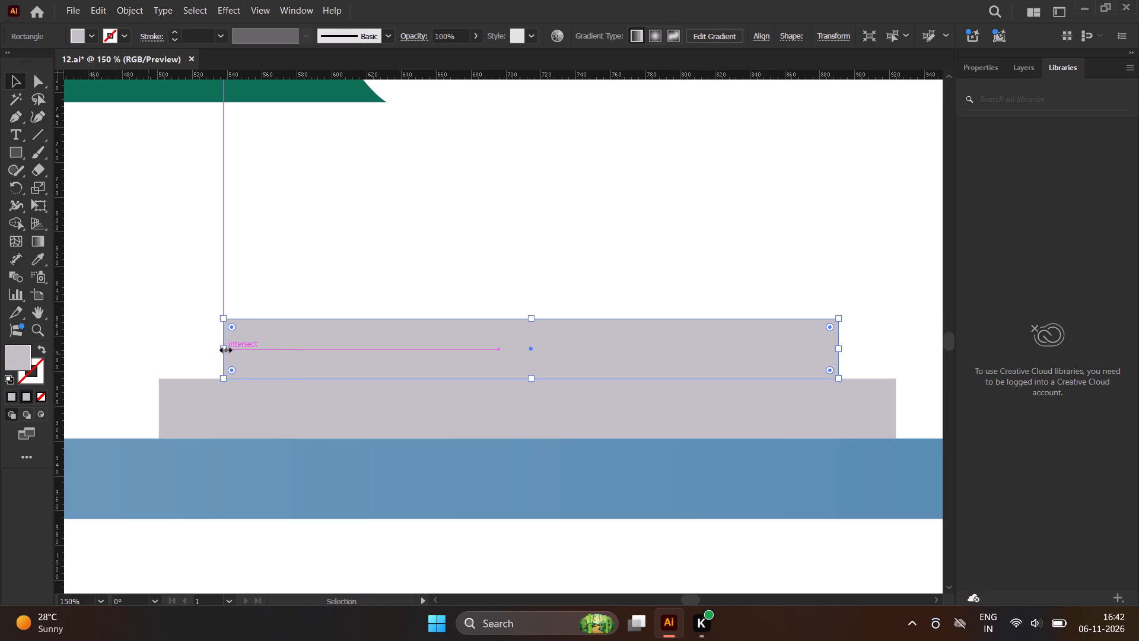
{"action": "left_click", "coordinate": [322, 285]}
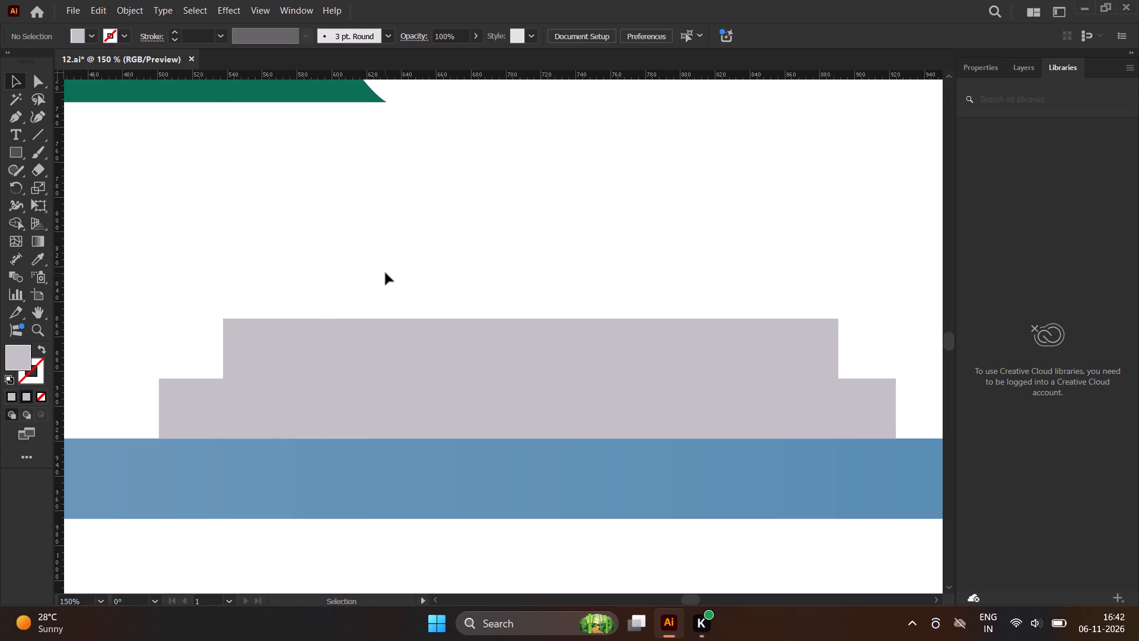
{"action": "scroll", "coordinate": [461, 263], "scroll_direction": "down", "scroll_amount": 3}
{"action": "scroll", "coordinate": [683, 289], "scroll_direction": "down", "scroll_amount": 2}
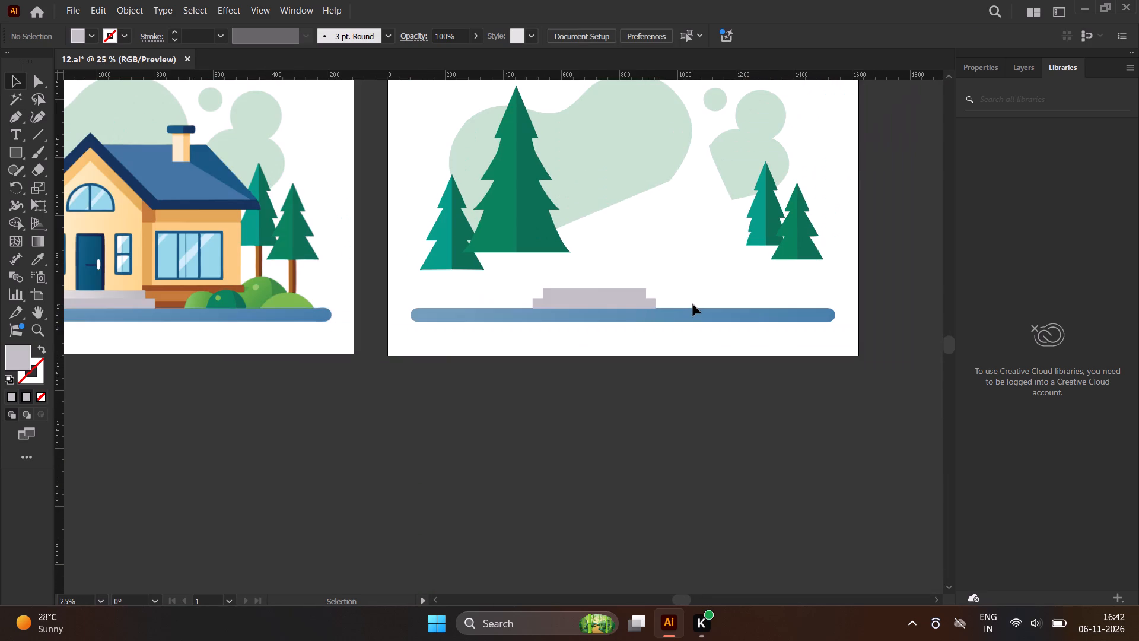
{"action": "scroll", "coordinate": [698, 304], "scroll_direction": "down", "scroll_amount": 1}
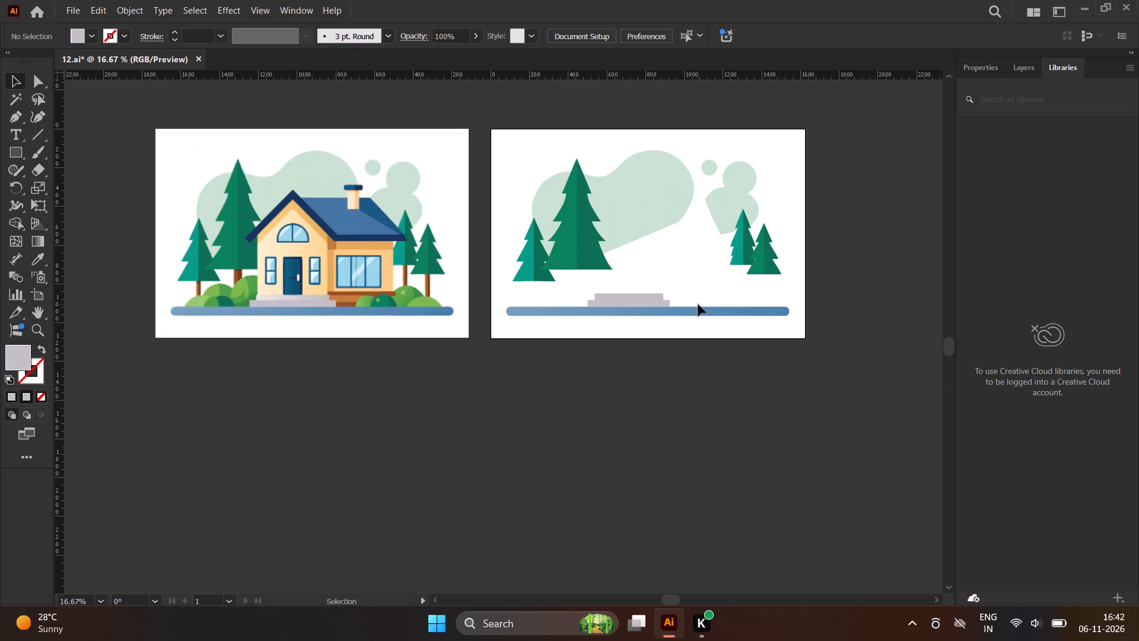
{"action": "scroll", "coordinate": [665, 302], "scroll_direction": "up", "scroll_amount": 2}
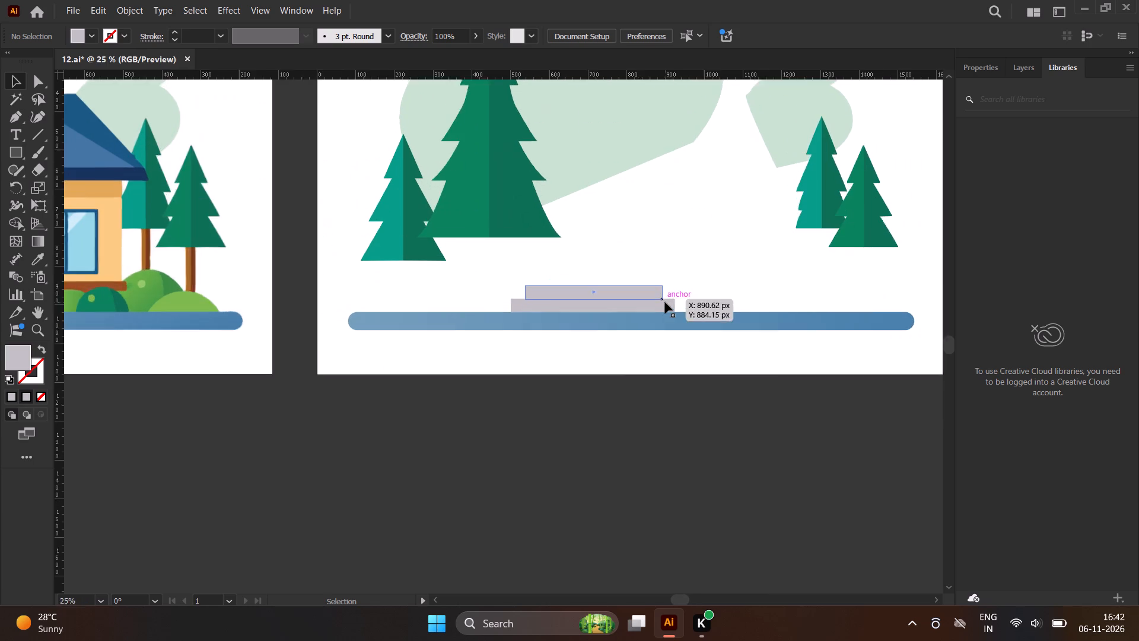
Move the upper step rectangle horizontally onto the reference house's upper step, lining up their left ends.
{"action": "scroll", "coordinate": [665, 302], "scroll_direction": "up", "scroll_amount": 1}
{"action": "scroll", "coordinate": [716, 293], "scroll_direction": "down", "scroll_amount": 2}
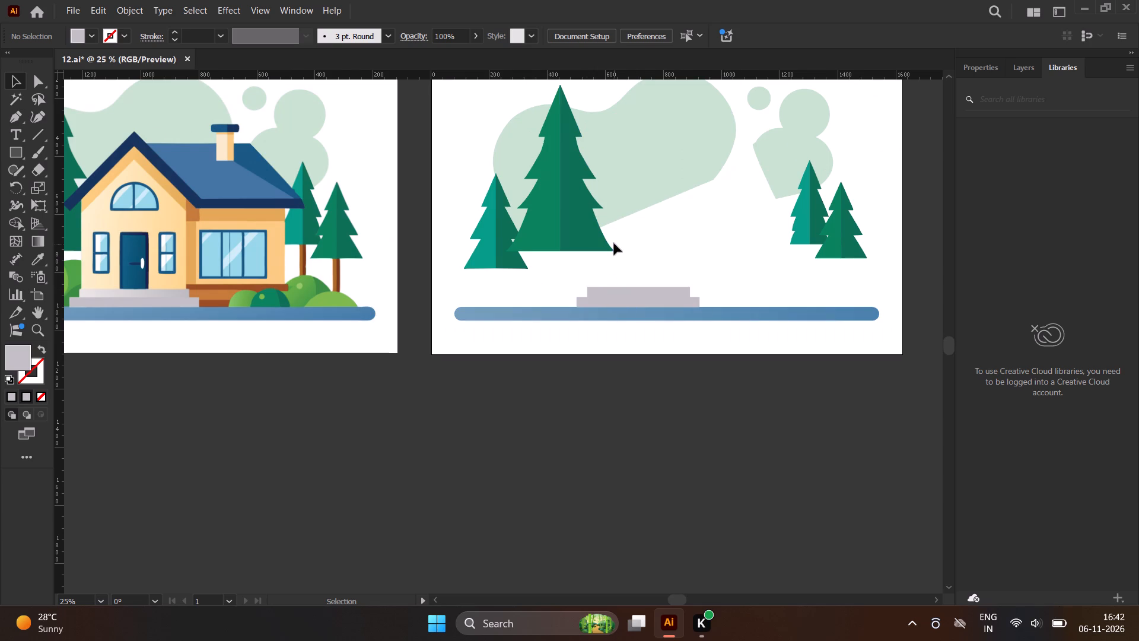
{"action": "scroll", "coordinate": [614, 243], "scroll_direction": "up", "scroll_amount": 1}
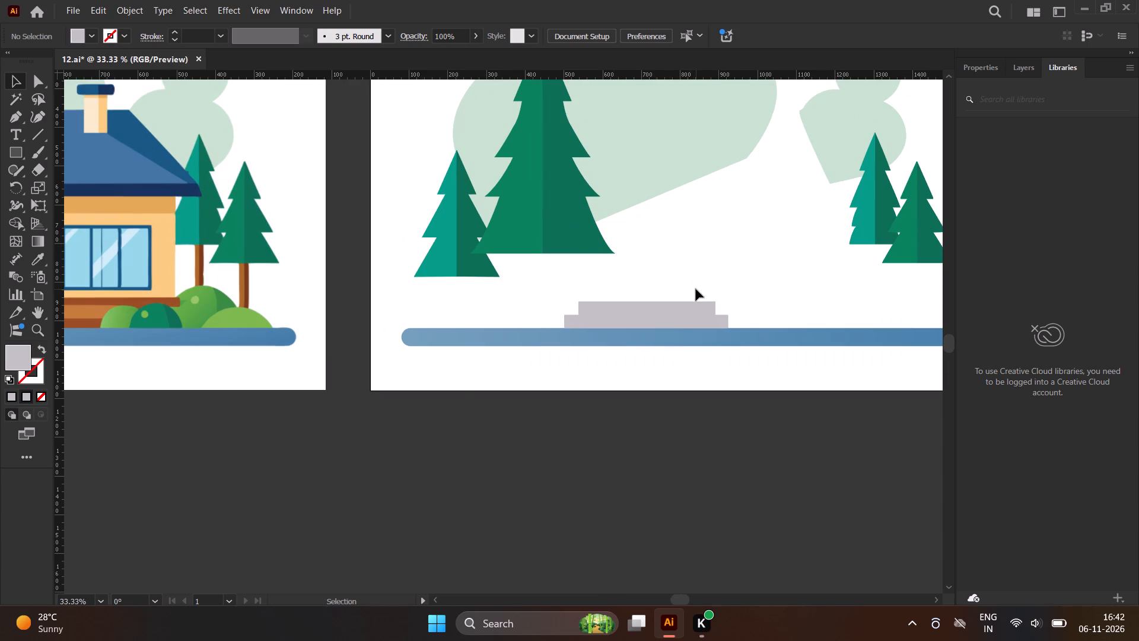
{"action": "scroll", "coordinate": [748, 278], "scroll_direction": "down", "scroll_amount": 2}
{"action": "scroll", "coordinate": [291, 288], "scroll_direction": "up", "scroll_amount": 2}
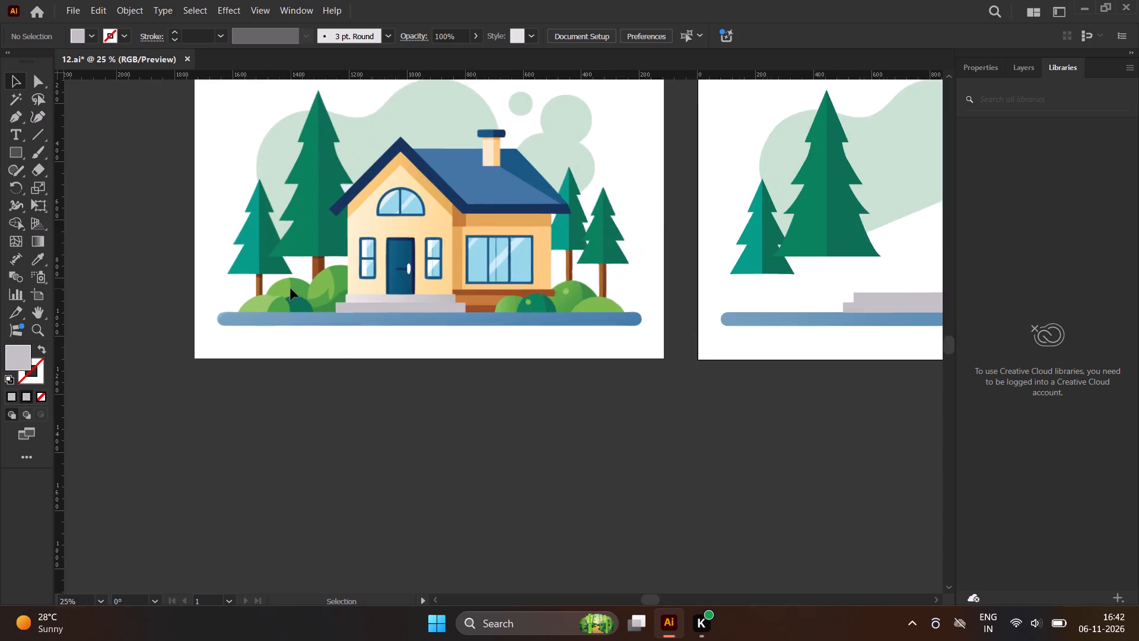
{"action": "scroll", "coordinate": [491, 325], "scroll_direction": "down", "scroll_amount": 1}
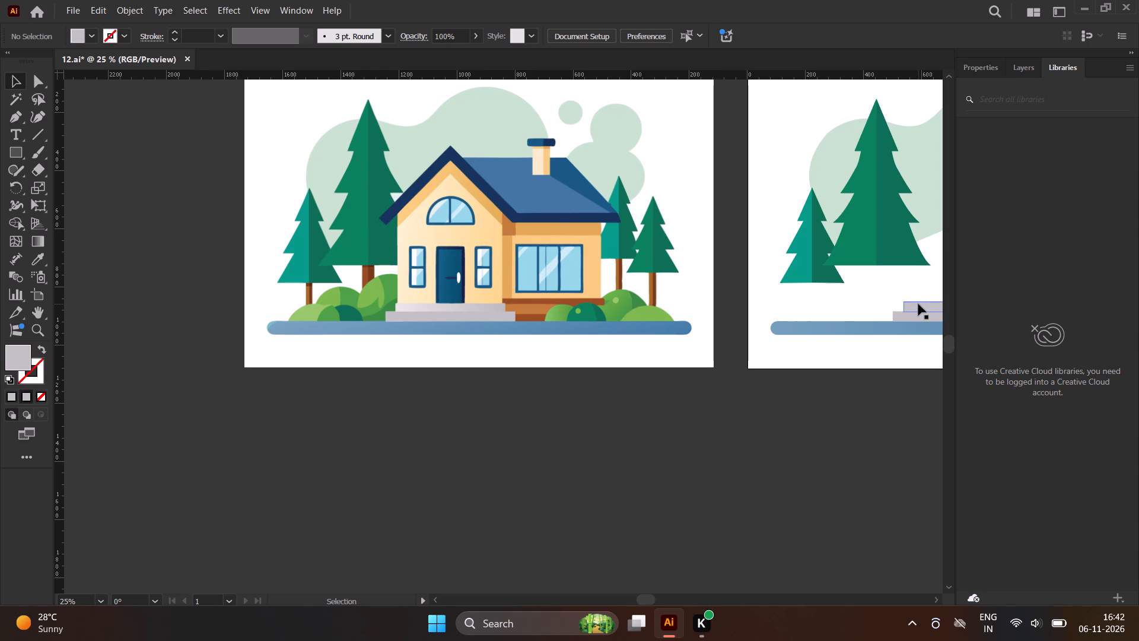
{"action": "left_click", "coordinate": [918, 304], "text": "shift"}
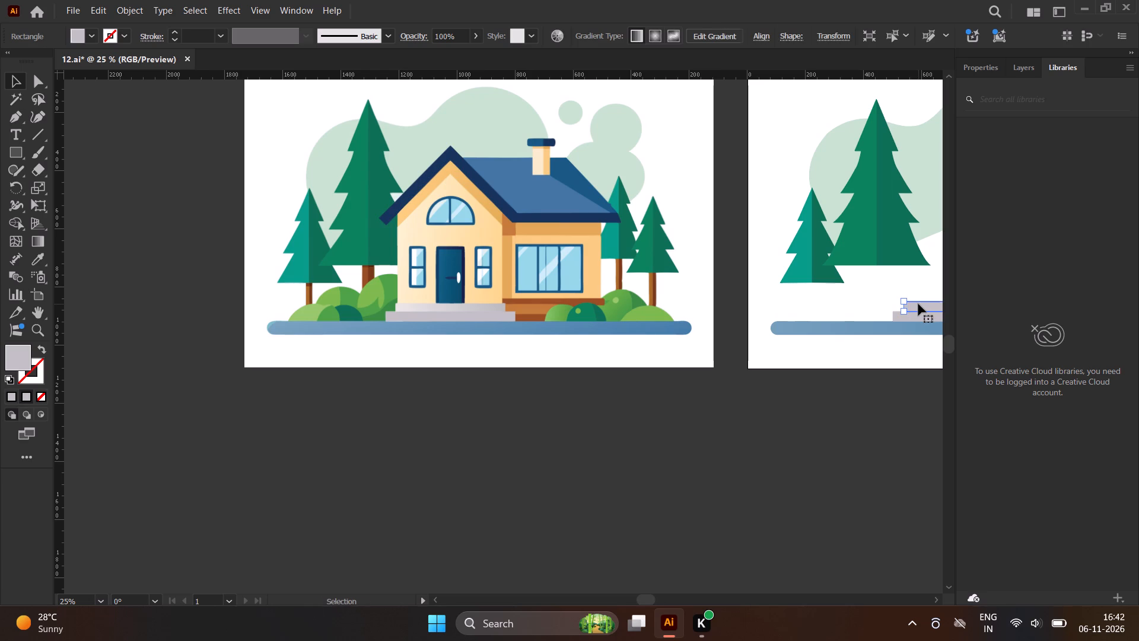
{"action": "left_click_drag", "start_coordinate": [918, 304], "coordinate": [527, 309]}
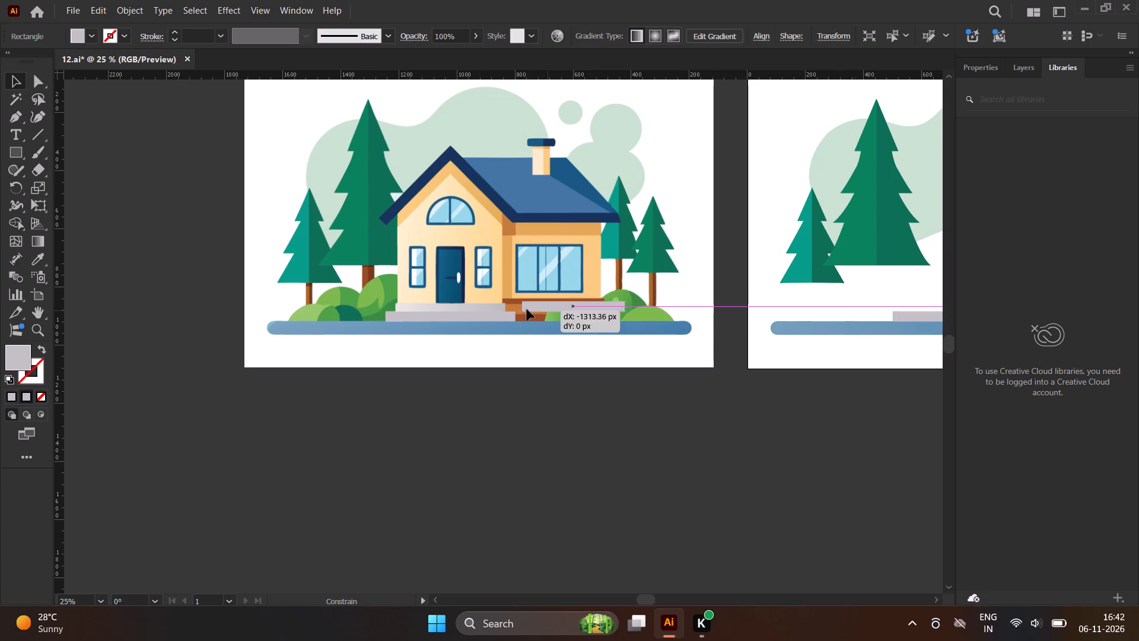
{"action": "left_click_drag", "start_coordinate": [527, 309], "coordinate": [411, 304]}
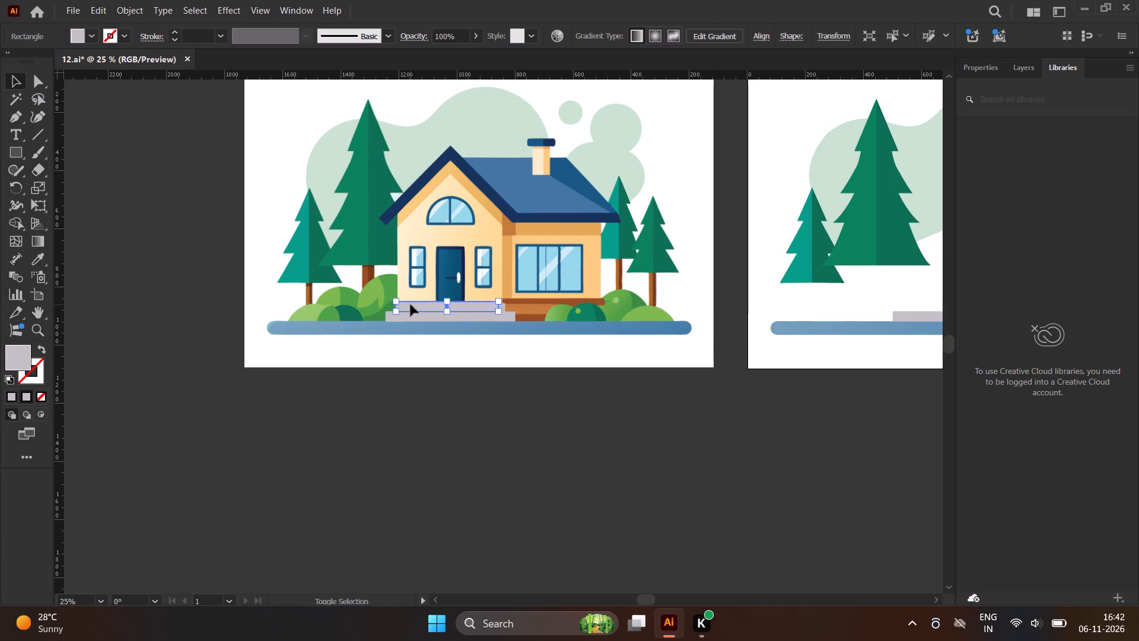
{"action": "scroll", "coordinate": [404, 304], "scroll_direction": "up", "scroll_amount": 6}
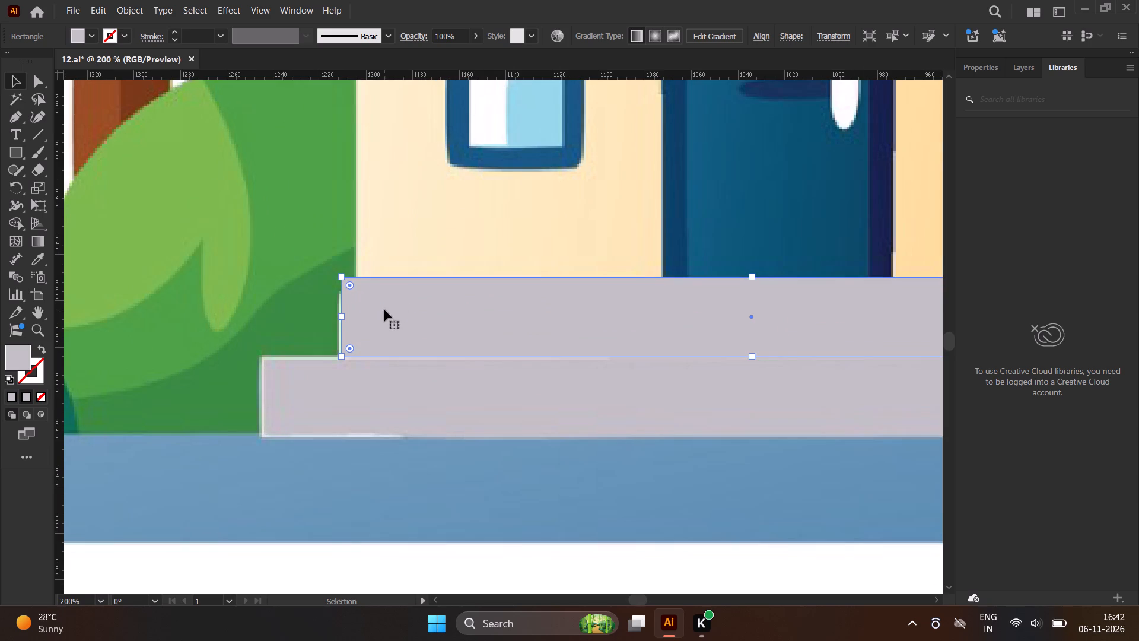
{"action": "left_click", "coordinate": [384, 310]}
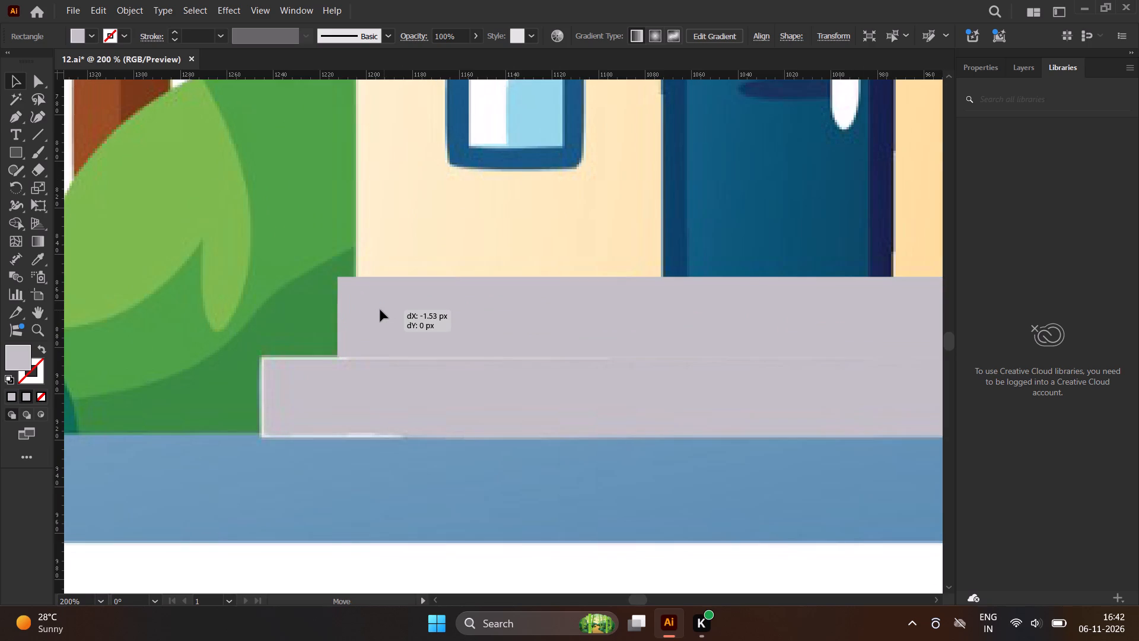
Resize the rectangle's top, right and bottom edges to match the reference's upper step, making it about 380 px wide.
{"action": "left_click_drag", "start_coordinate": [748, 274], "coordinate": [747, 293]}
{"action": "scroll", "coordinate": [559, 285], "scroll_direction": "down", "scroll_amount": 2}
{"action": "scroll", "coordinate": [867, 292], "scroll_direction": "up", "scroll_amount": 3}
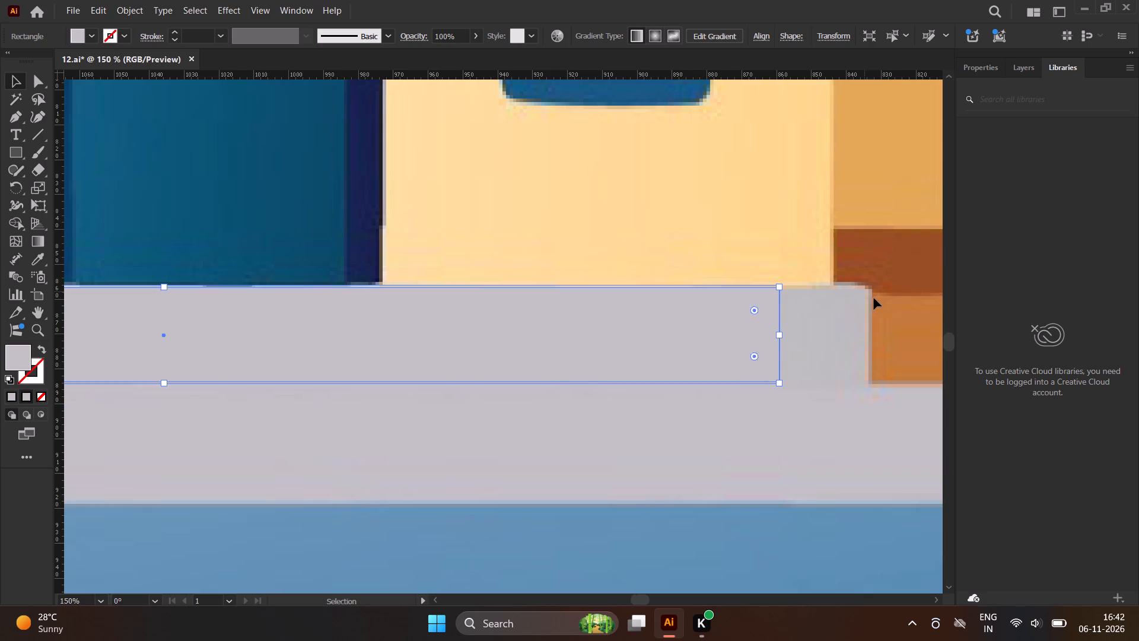
{"action": "left_click_drag", "start_coordinate": [782, 334], "coordinate": [873, 324]}
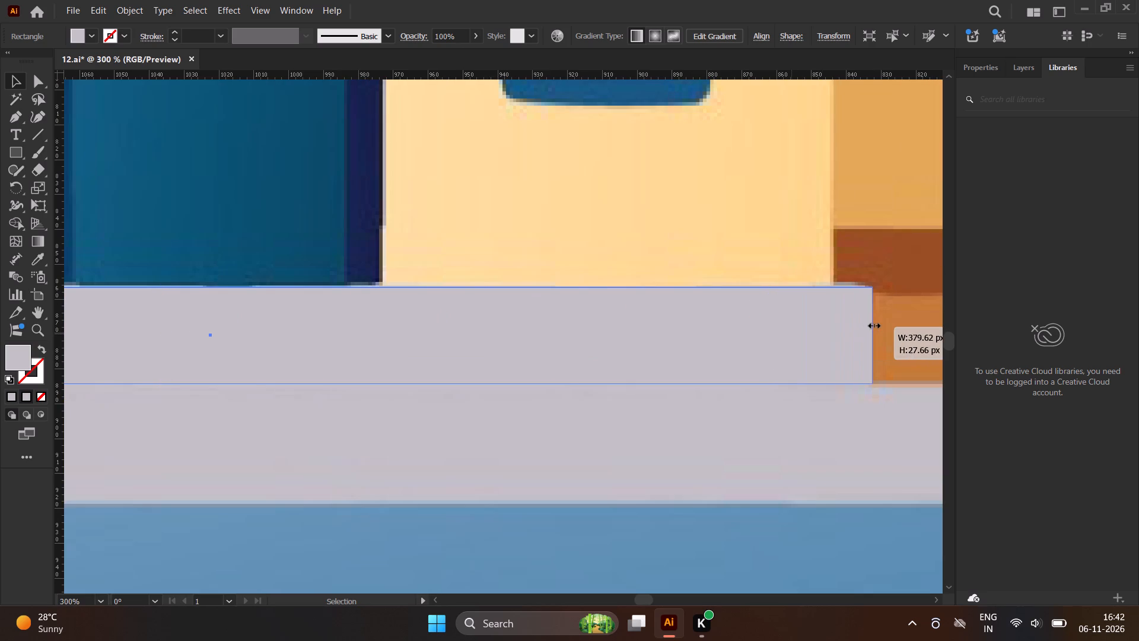
{"action": "left_click_drag", "start_coordinate": [873, 324], "coordinate": [867, 324]}
{"action": "scroll", "coordinate": [889, 356], "scroll_direction": "down", "scroll_amount": 2}
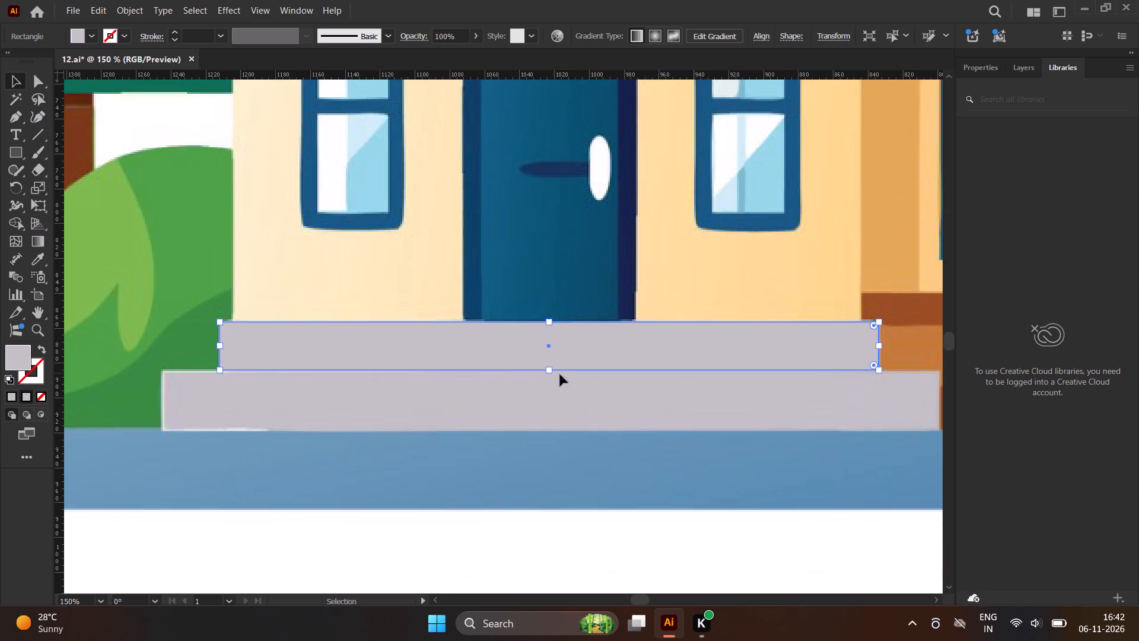
{"action": "scroll", "coordinate": [508, 367], "scroll_direction": "up", "scroll_amount": 4}
{"action": "left_click_drag", "start_coordinate": [667, 375], "coordinate": [667, 388]}
{"action": "scroll", "coordinate": [564, 350], "scroll_direction": "down", "scroll_amount": 4}
{"action": "scroll", "coordinate": [491, 363], "scroll_direction": "down", "scroll_amount": 1}
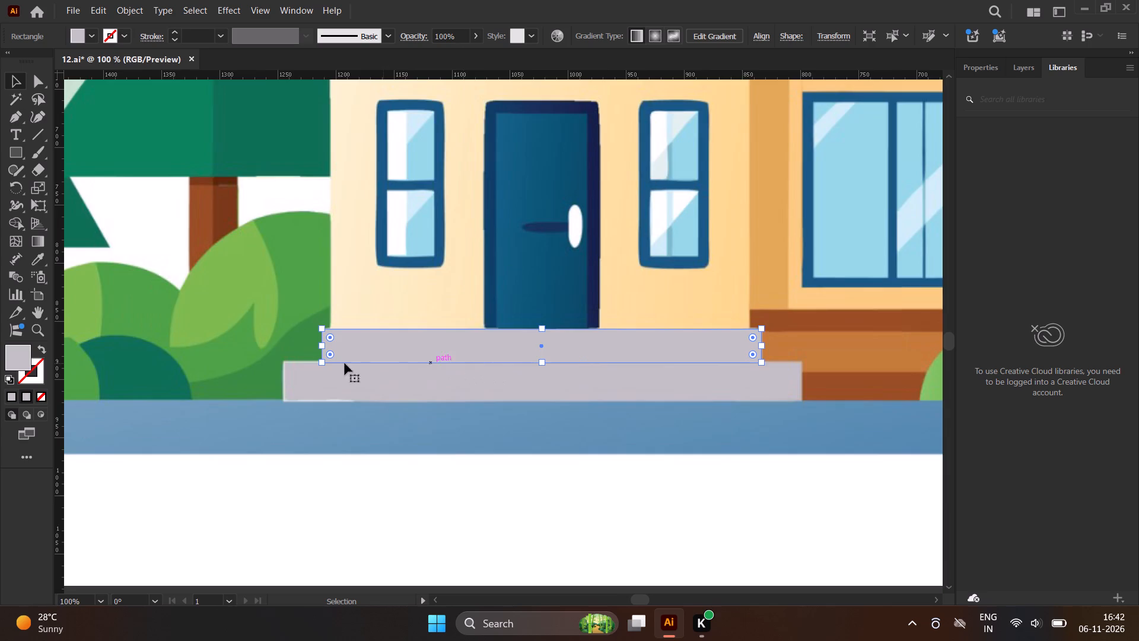
Move the resized upper step horizontally back to the second artboard, roughly centre it on the lower step, and deselect it.
{"action": "scroll", "coordinate": [315, 370], "scroll_direction": "down", "scroll_amount": 3}
{"action": "left_click_drag", "start_coordinate": [400, 362], "coordinate": [605, 362]}
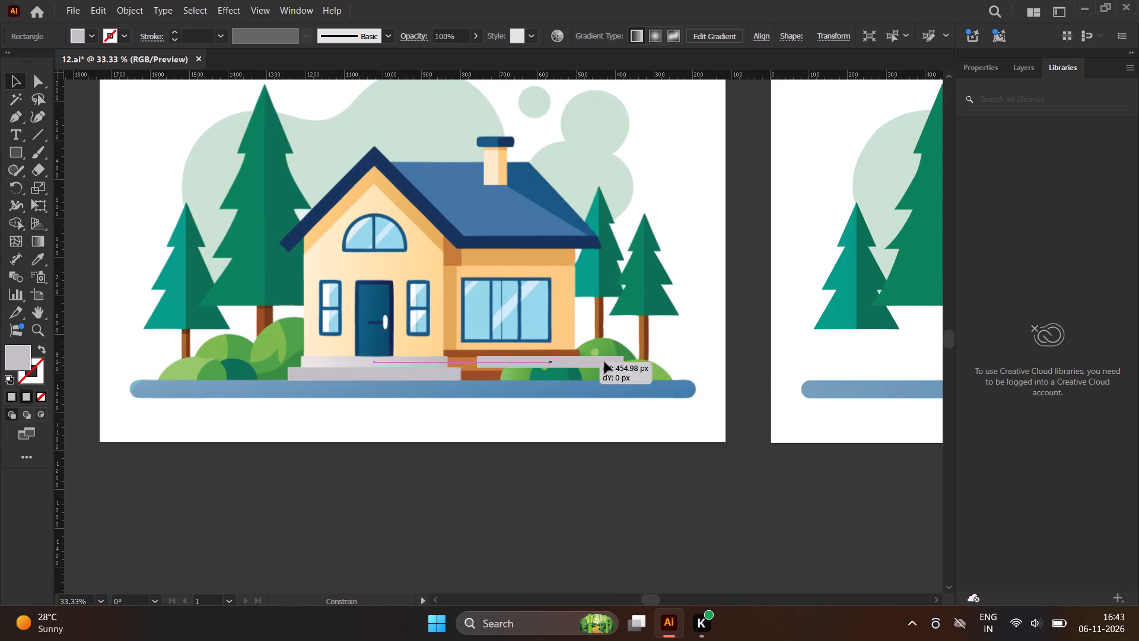
{"action": "left_click_drag", "start_coordinate": [605, 362], "coordinate": [906, 358]}
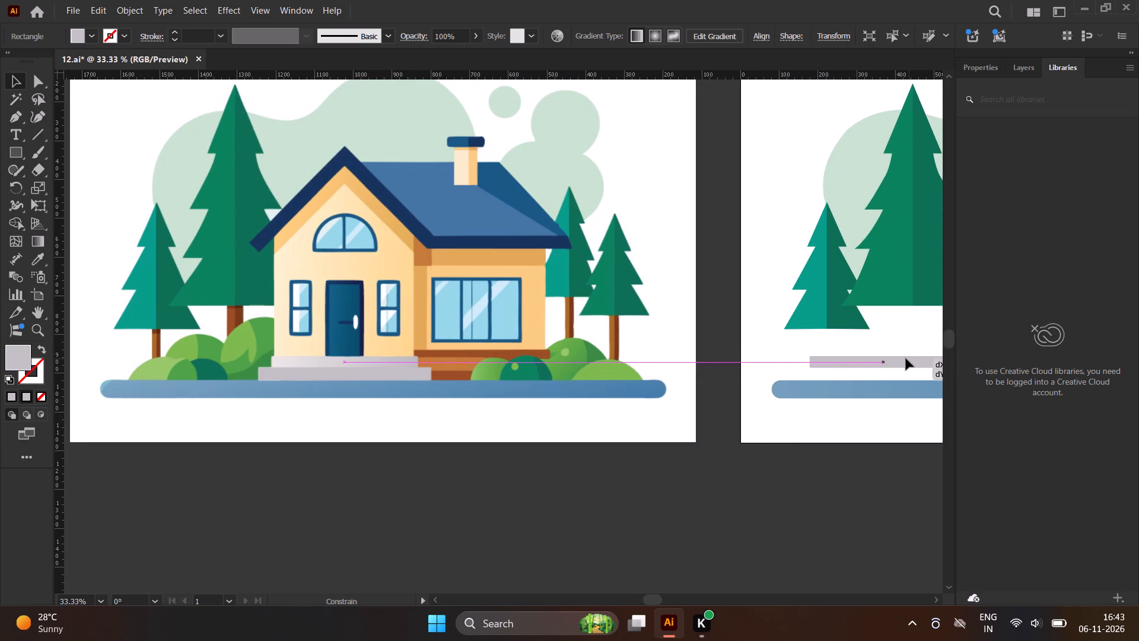
{"action": "left_click_drag", "start_coordinate": [906, 358], "coordinate": [946, 357]}
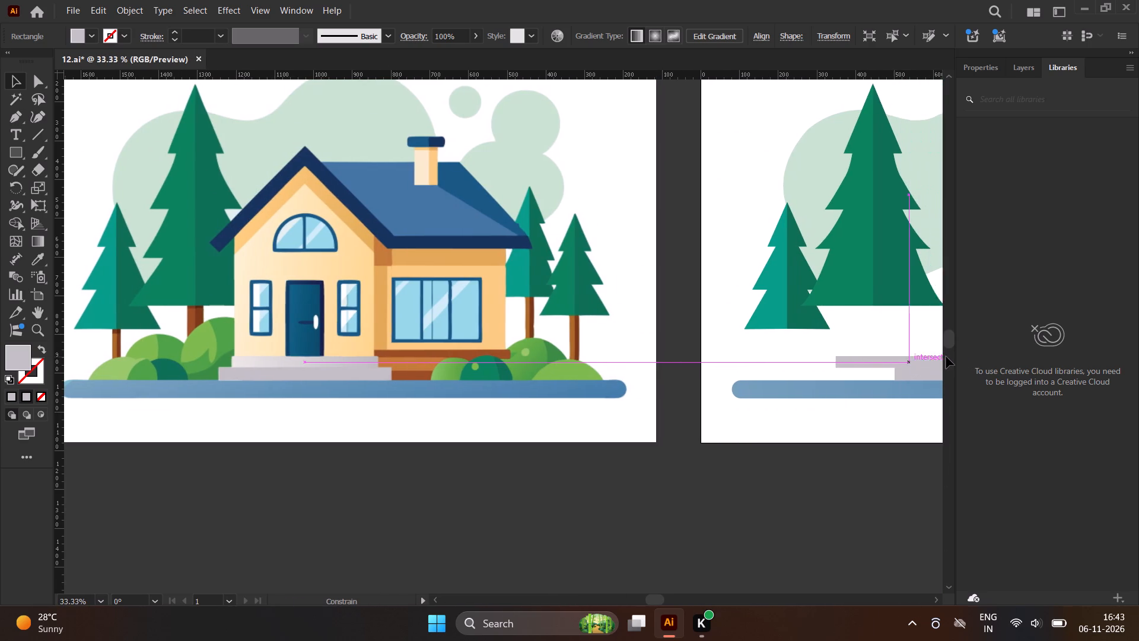
{"action": "left_click_drag", "start_coordinate": [946, 357], "coordinate": [844, 357]}
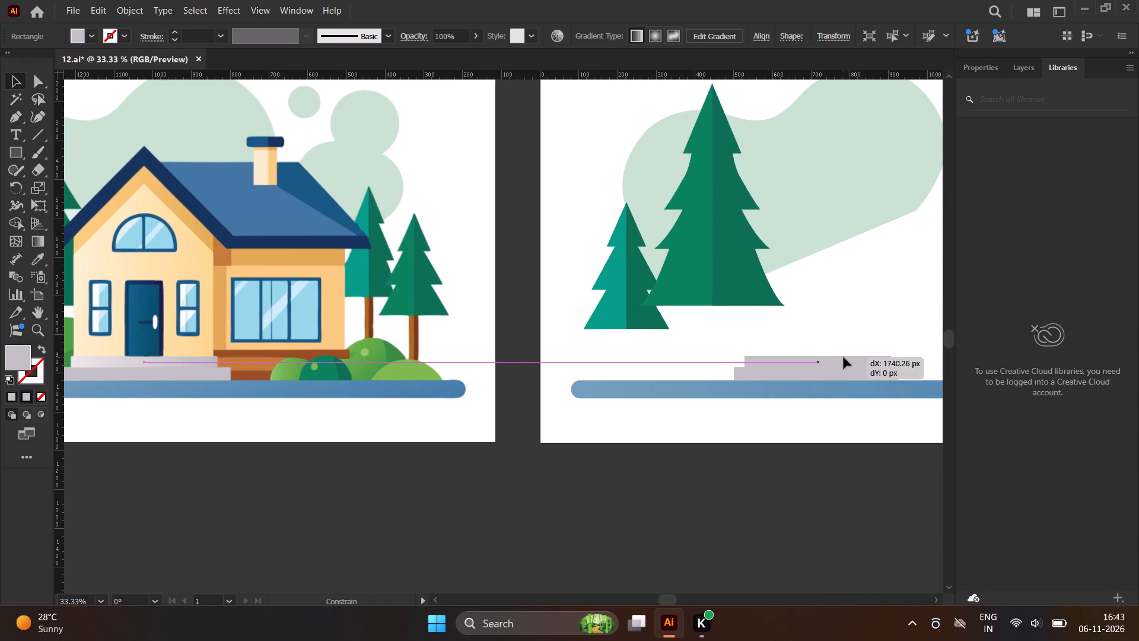
{"action": "left_click_drag", "start_coordinate": [844, 357], "coordinate": [839, 356]}
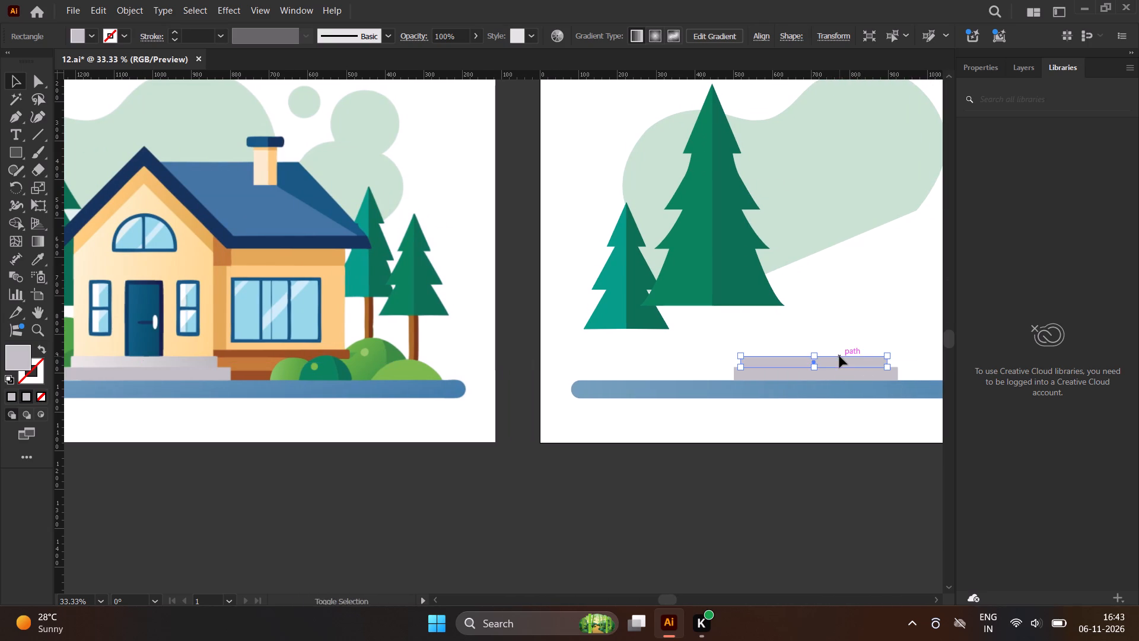
{"action": "left_click", "coordinate": [876, 317]}
{"action": "scroll", "coordinate": [897, 344], "scroll_direction": "up", "scroll_amount": 2}
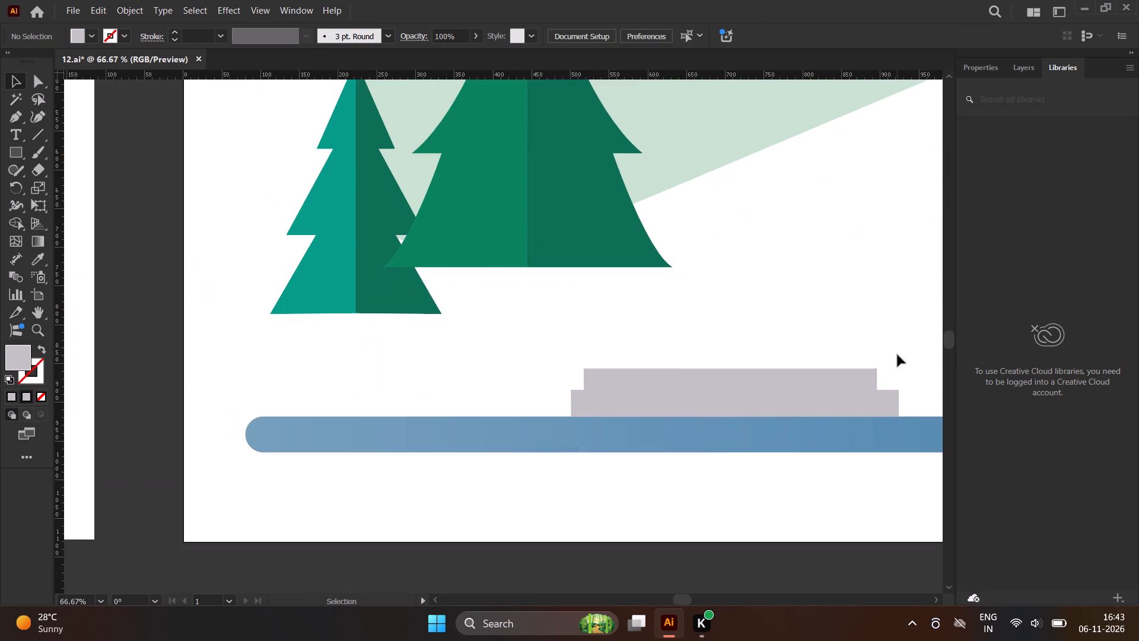
{"action": "left_click_drag", "start_coordinate": [865, 380], "coordinate": [869, 380]}
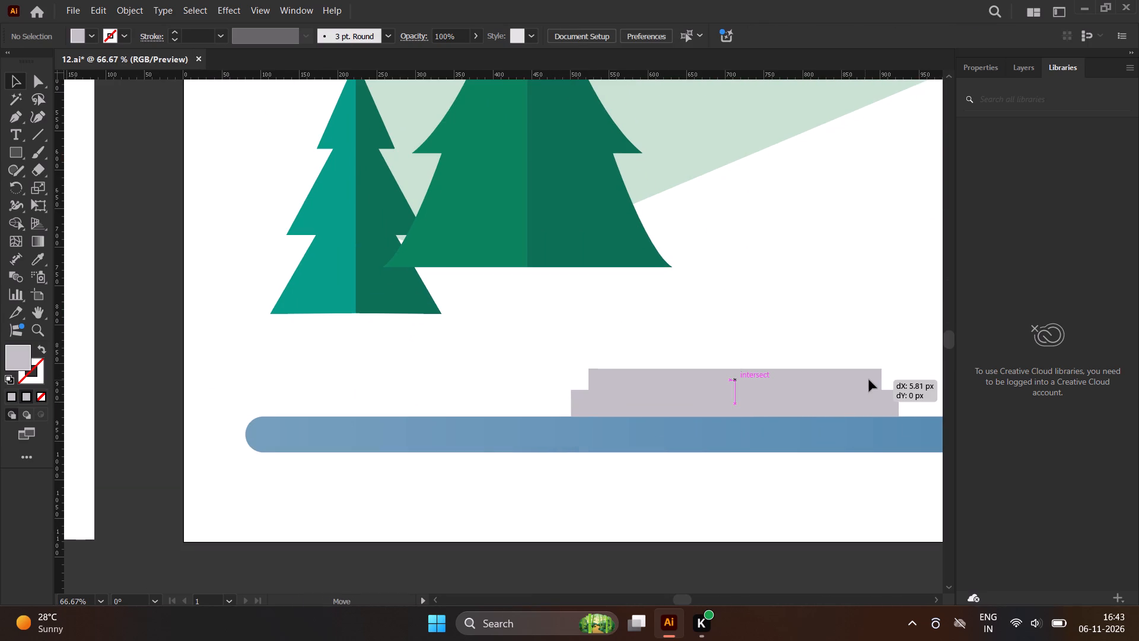
{"action": "left_click_drag", "start_coordinate": [869, 380], "coordinate": [872, 380]}
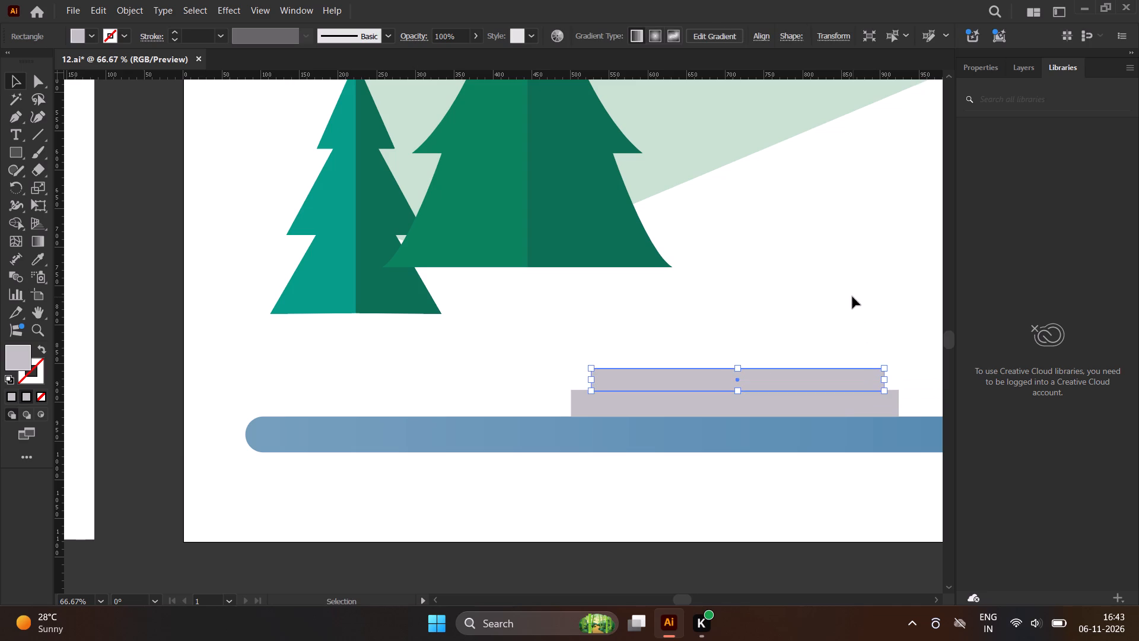
{"action": "left_click", "coordinate": [852, 297]}
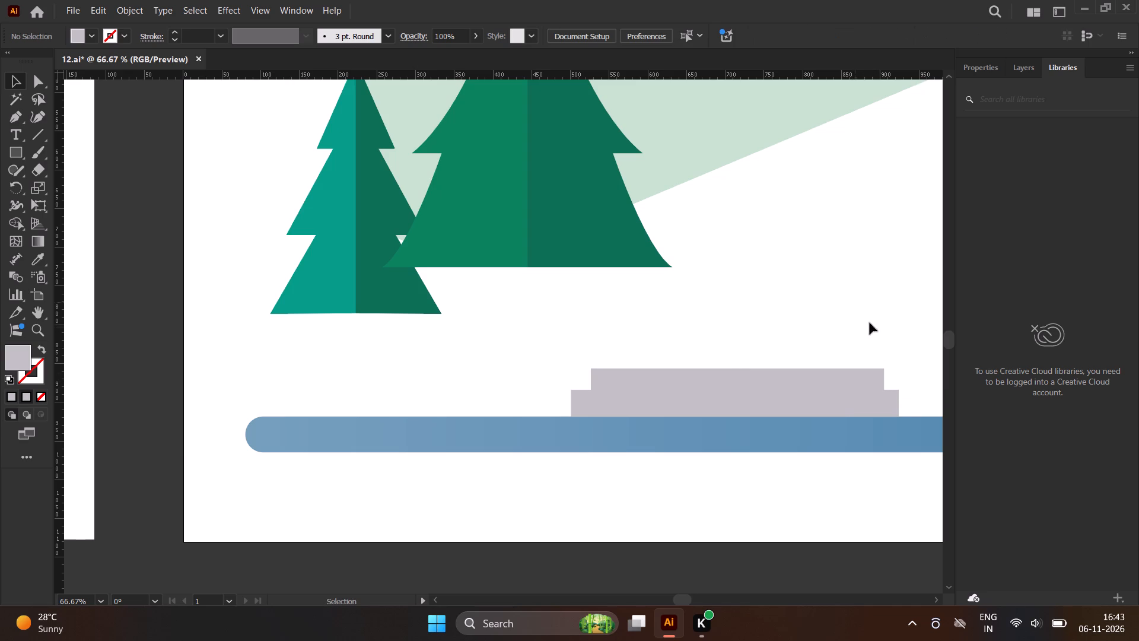
Widen the lower step rectangle slightly at both ends so it extends farther beyond the upper step, and deselect it.
{"action": "left_click", "coordinate": [887, 398]}
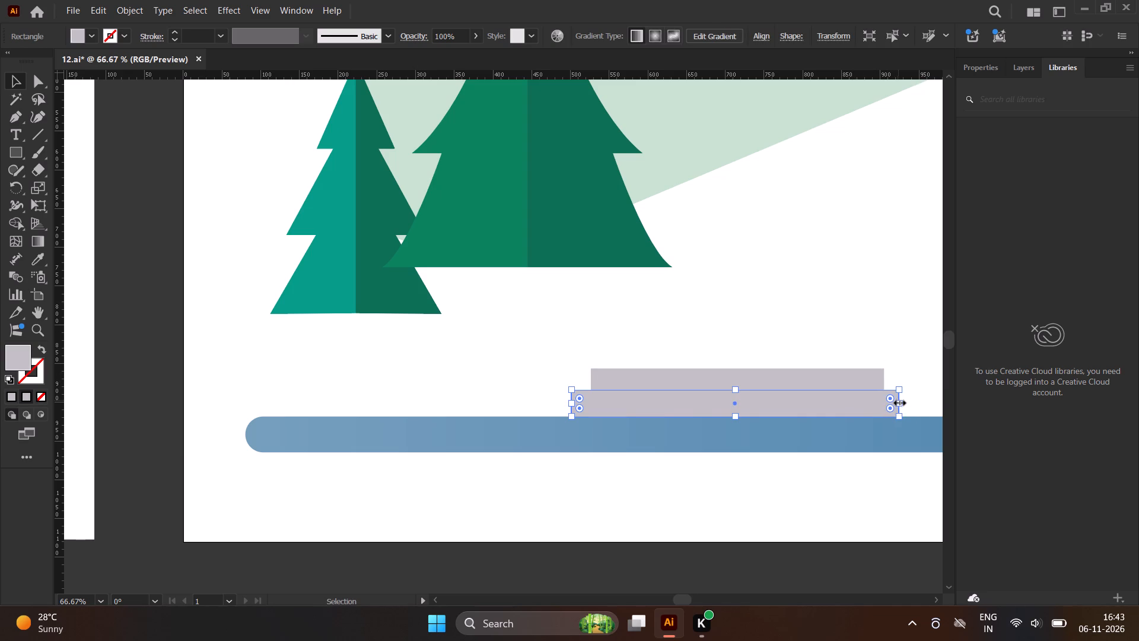
{"action": "left_click", "coordinate": [898, 402]}
{"action": "left_click_drag", "start_coordinate": [571, 402], "coordinate": [564, 402]}
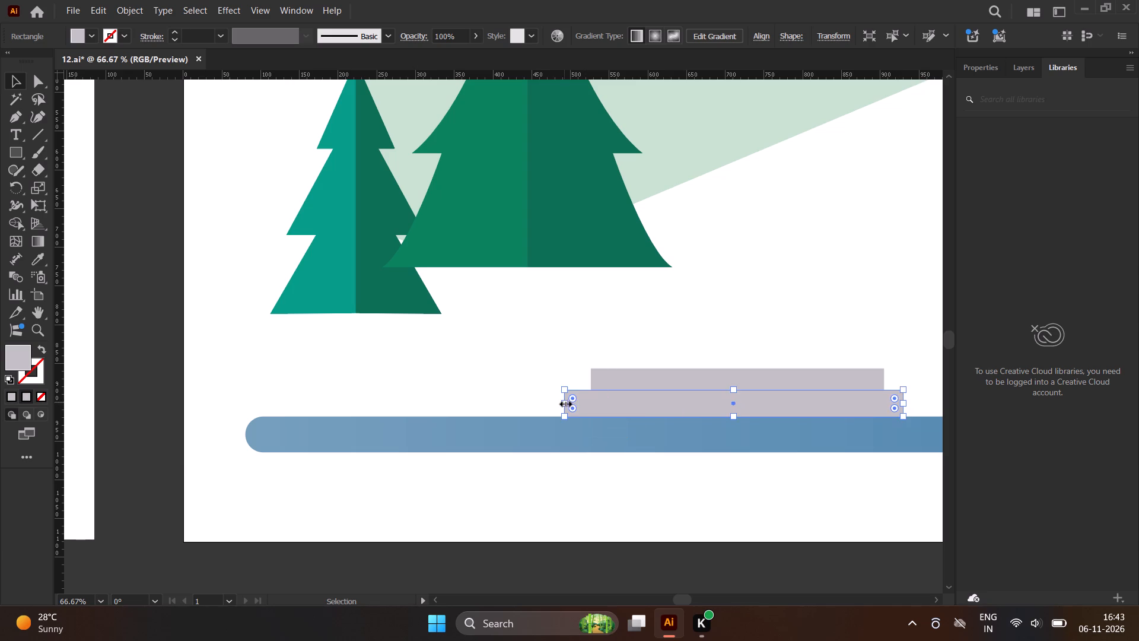
{"action": "left_click", "coordinate": [487, 347]}
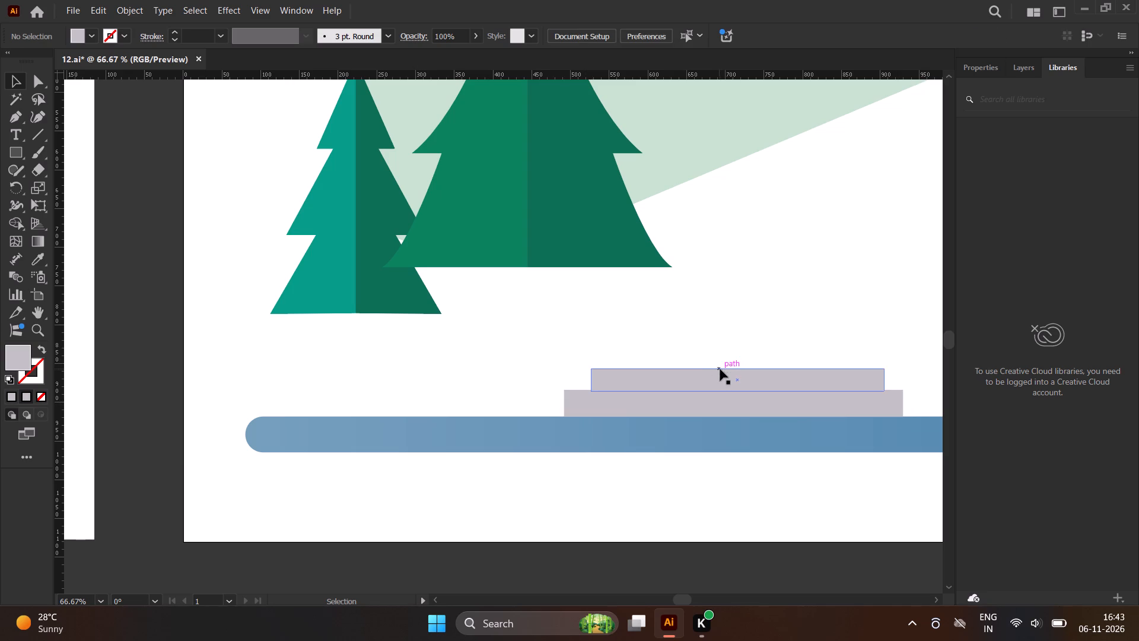
{"action": "left_click", "coordinate": [899, 406]}
{"action": "left_click", "coordinate": [902, 402]}
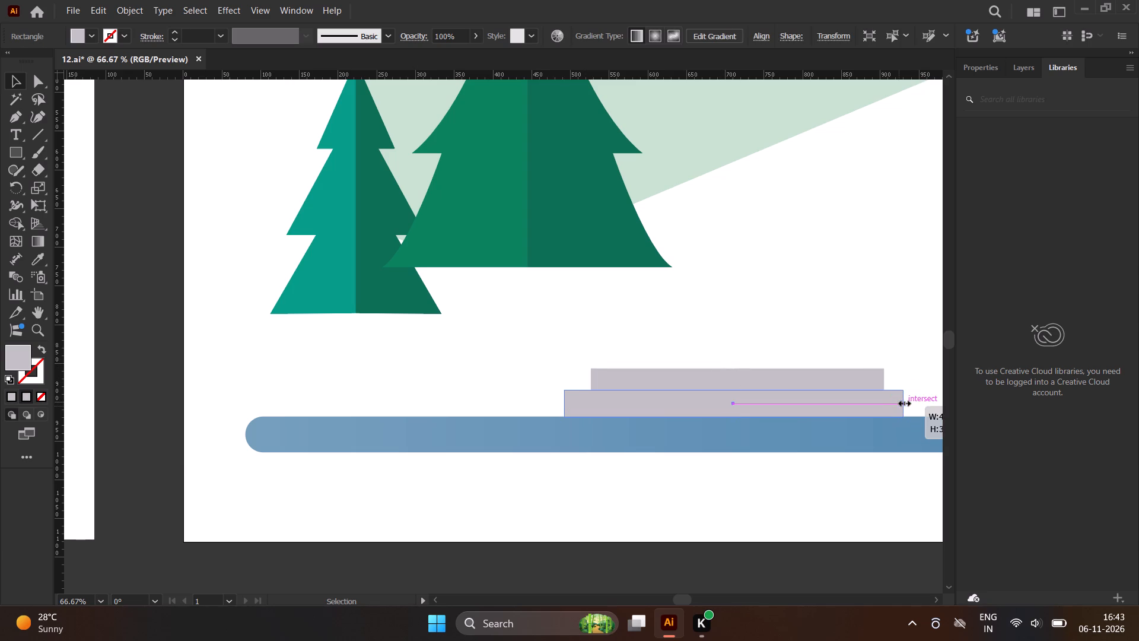
{"action": "left_click", "coordinate": [507, 322]}
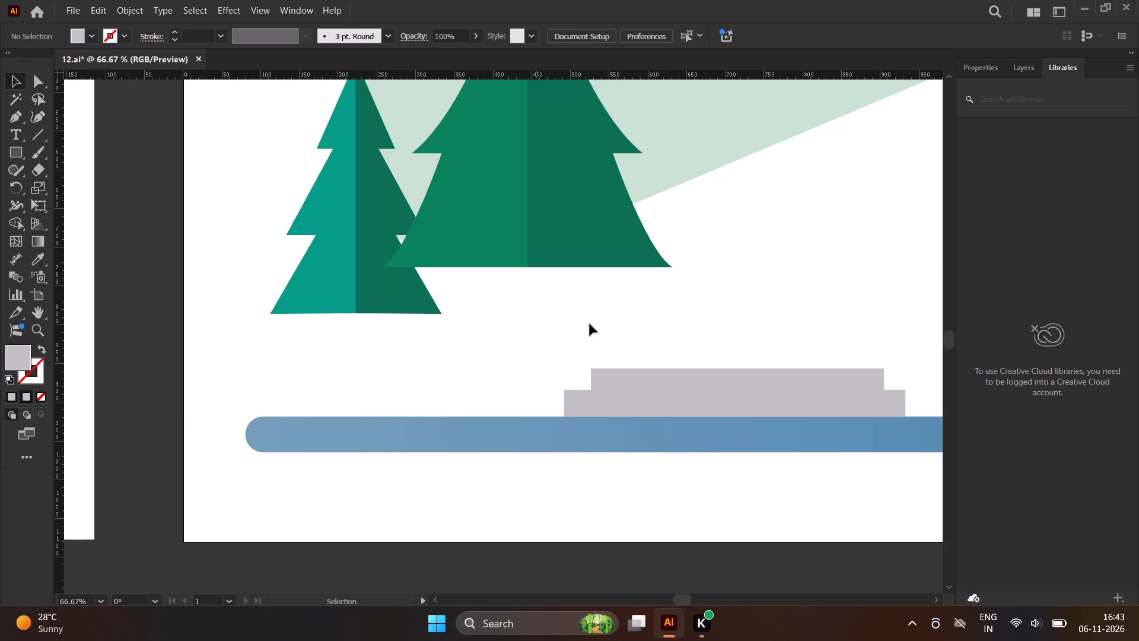
{"action": "left_click", "coordinate": [326, 318]}
Draw a grey rectangle over the reference's front bushes, from the upper step's top-left corner outward past the artboard's left edge.
{"action": "scroll", "coordinate": [717, 337], "scroll_direction": "down", "scroll_amount": 2}
{"action": "scroll", "coordinate": [768, 335], "scroll_direction": "down", "scroll_amount": 1}
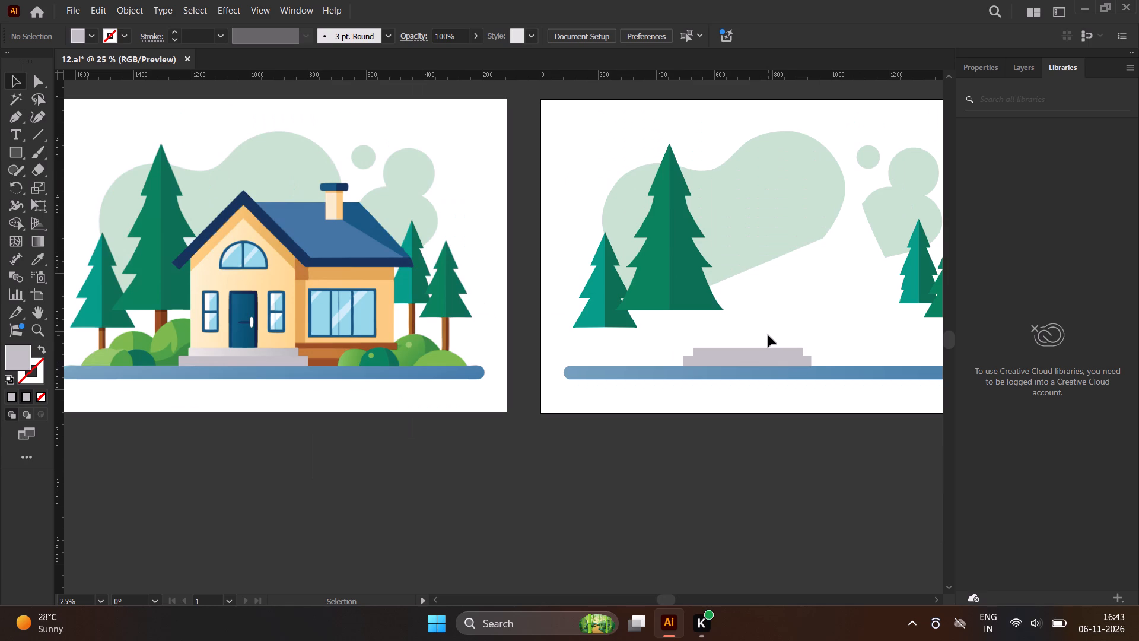
{"action": "scroll", "coordinate": [768, 335], "scroll_direction": "up", "scroll_amount": 2}
{"action": "scroll", "coordinate": [768, 335], "scroll_direction": "down", "scroll_amount": 1}
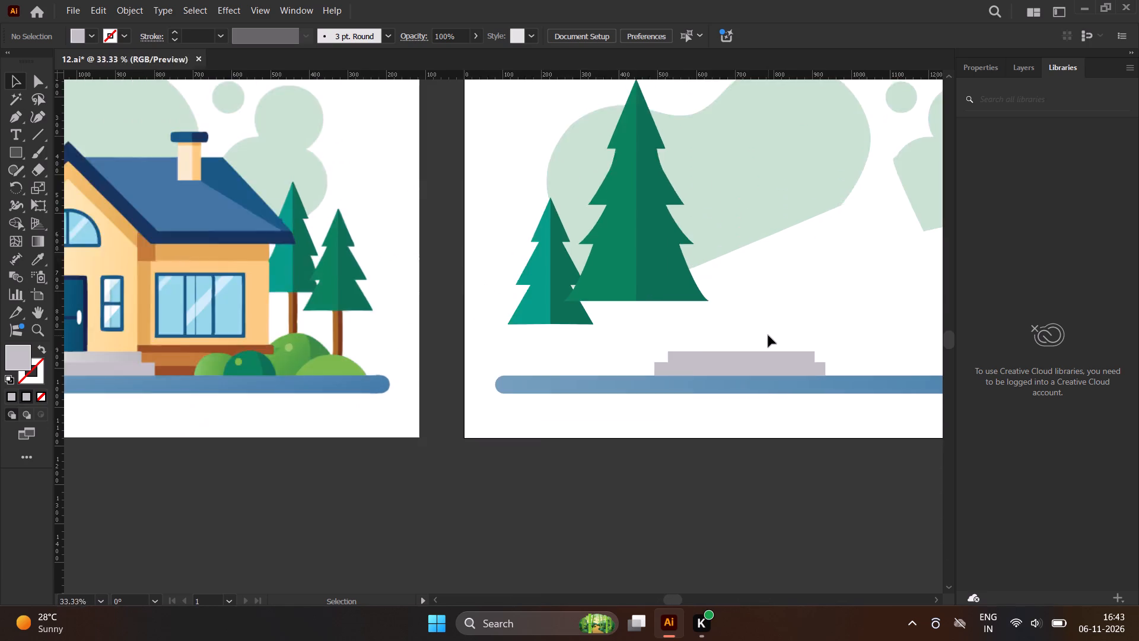
{"action": "scroll", "coordinate": [768, 335], "scroll_direction": "down", "scroll_amount": 1}
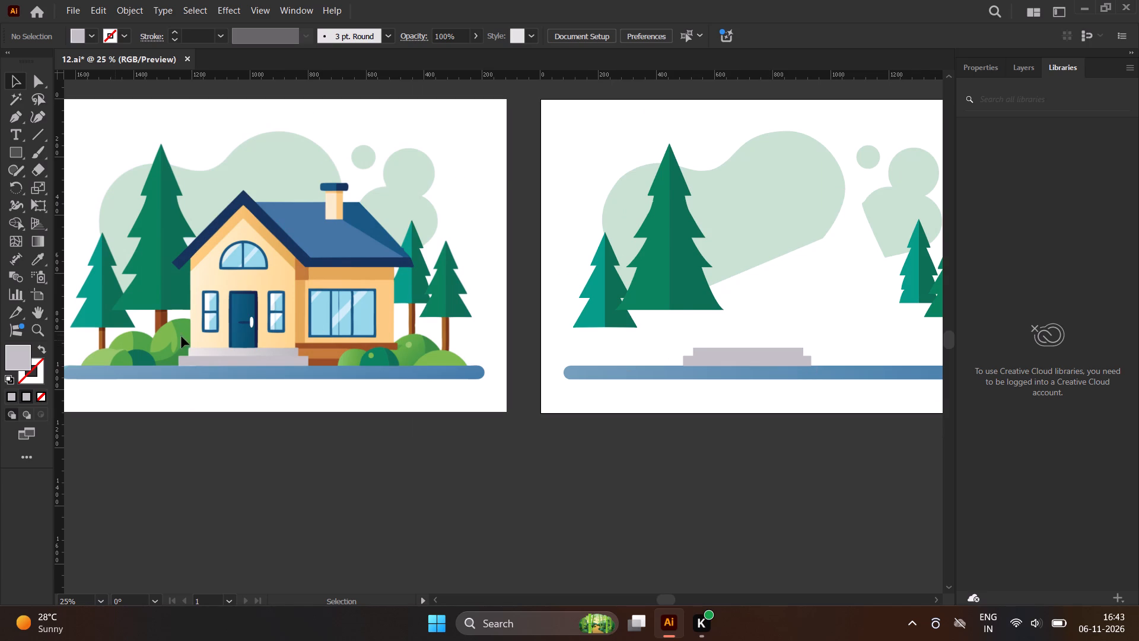
{"action": "scroll", "coordinate": [594, 348], "scroll_direction": "down", "scroll_amount": 1}
{"action": "scroll", "coordinate": [230, 342], "scroll_direction": "up", "scroll_amount": 5}
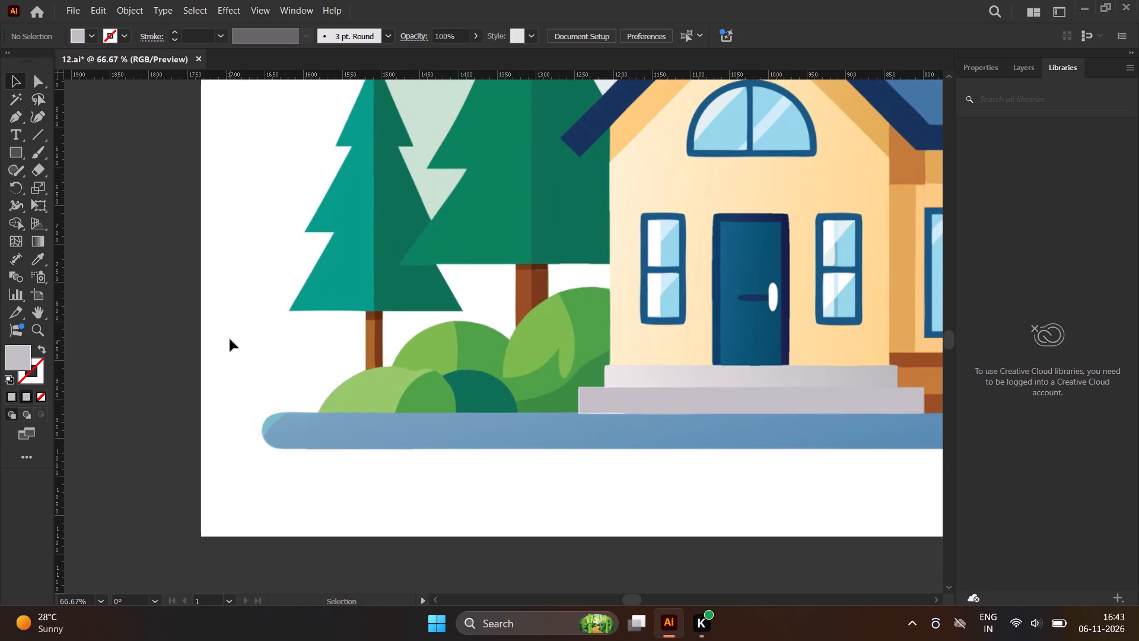
{"action": "key", "text": "m"}
{"action": "left_click_drag", "start_coordinate": [605, 367], "coordinate": [306, 361]}
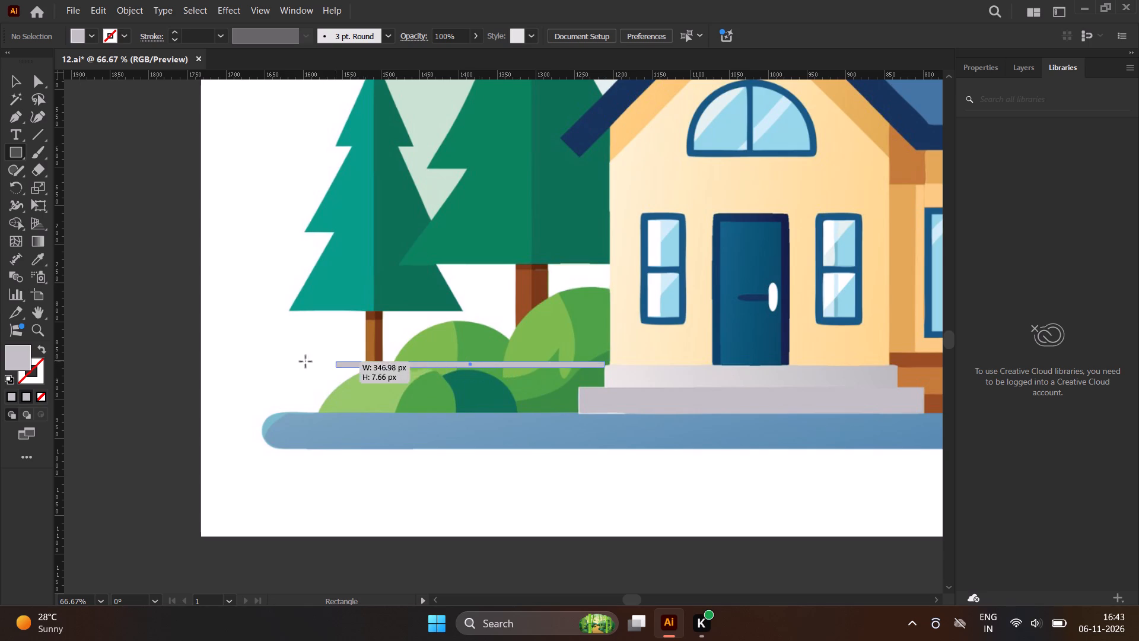
{"action": "left_click_drag", "start_coordinate": [306, 361], "coordinate": [191, 432]}
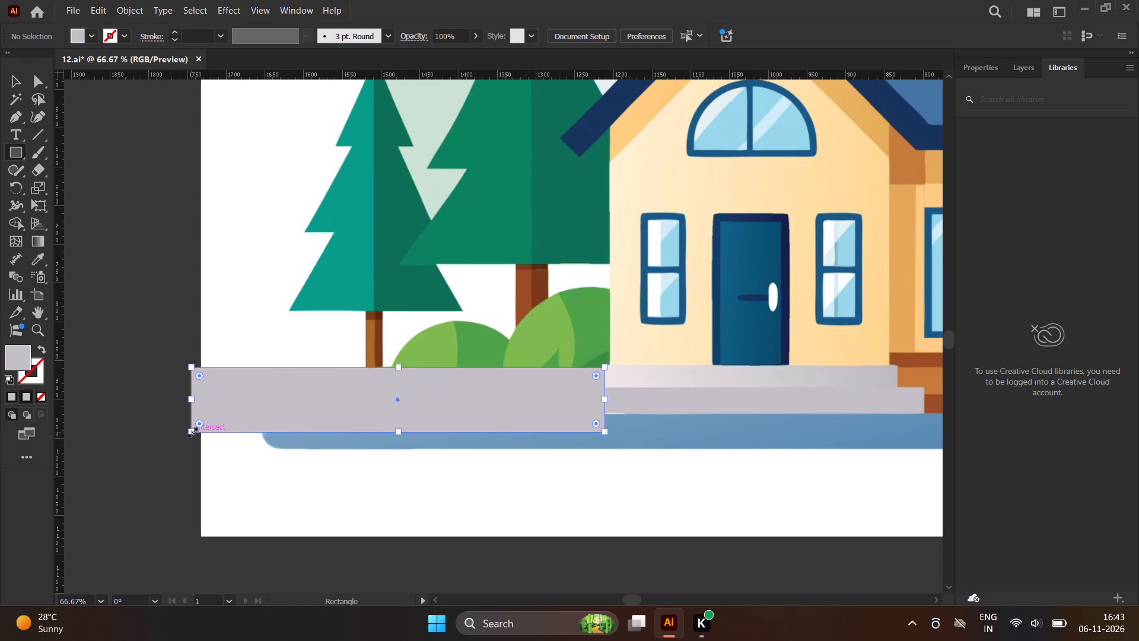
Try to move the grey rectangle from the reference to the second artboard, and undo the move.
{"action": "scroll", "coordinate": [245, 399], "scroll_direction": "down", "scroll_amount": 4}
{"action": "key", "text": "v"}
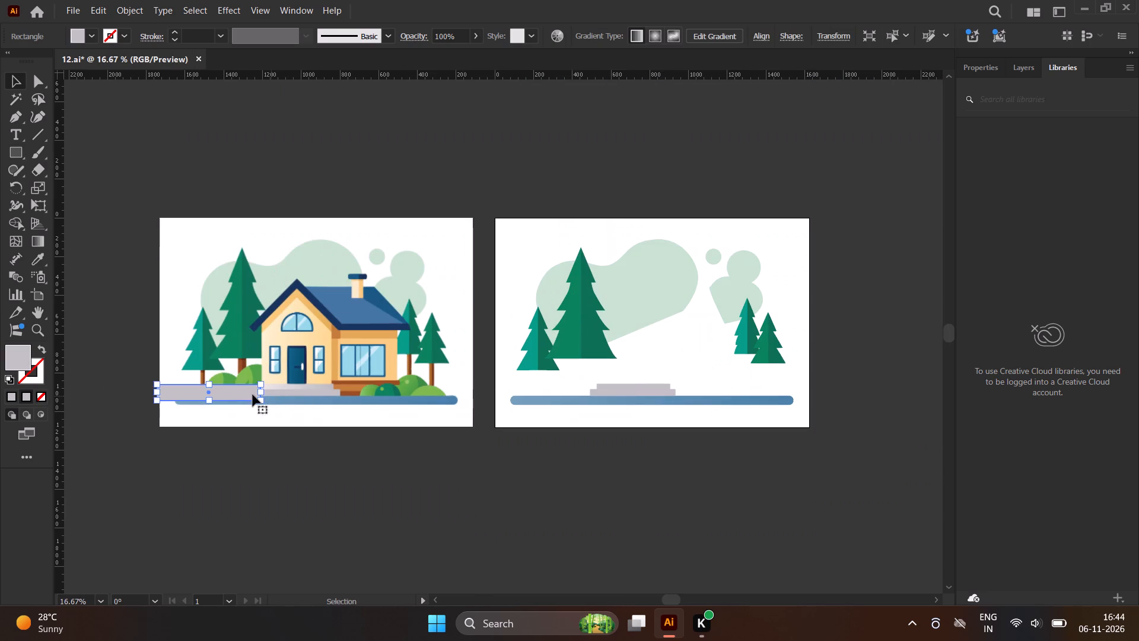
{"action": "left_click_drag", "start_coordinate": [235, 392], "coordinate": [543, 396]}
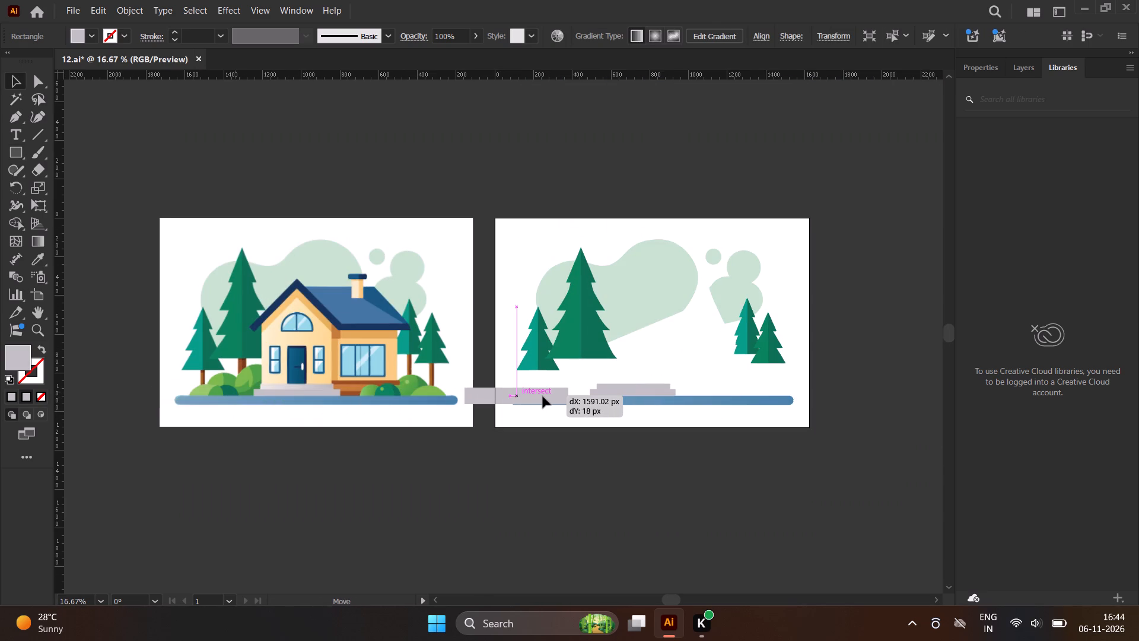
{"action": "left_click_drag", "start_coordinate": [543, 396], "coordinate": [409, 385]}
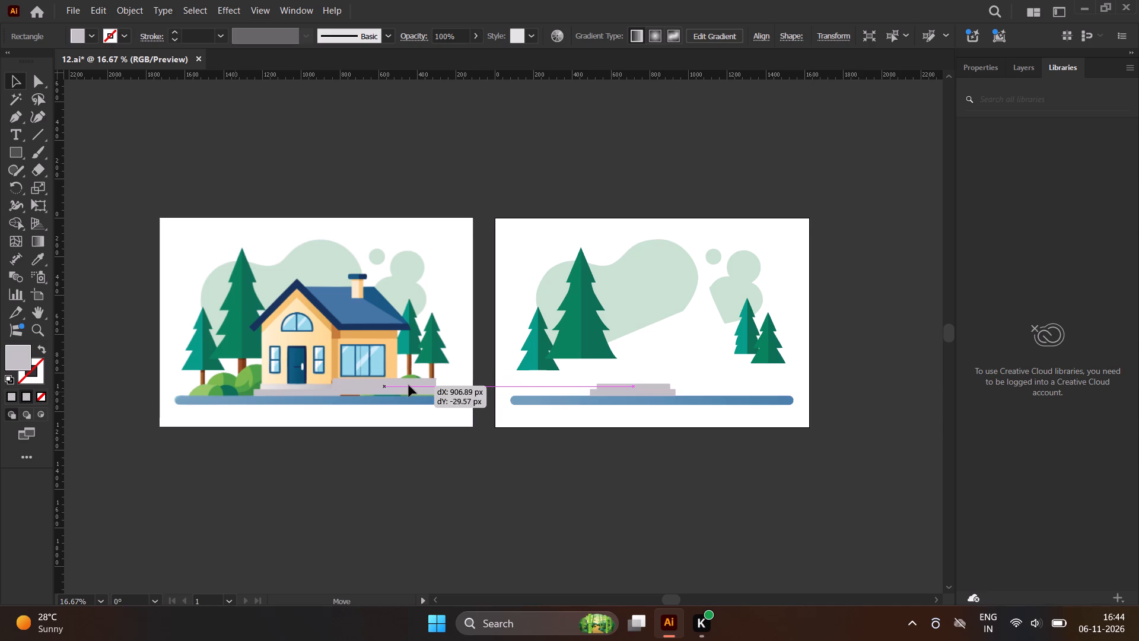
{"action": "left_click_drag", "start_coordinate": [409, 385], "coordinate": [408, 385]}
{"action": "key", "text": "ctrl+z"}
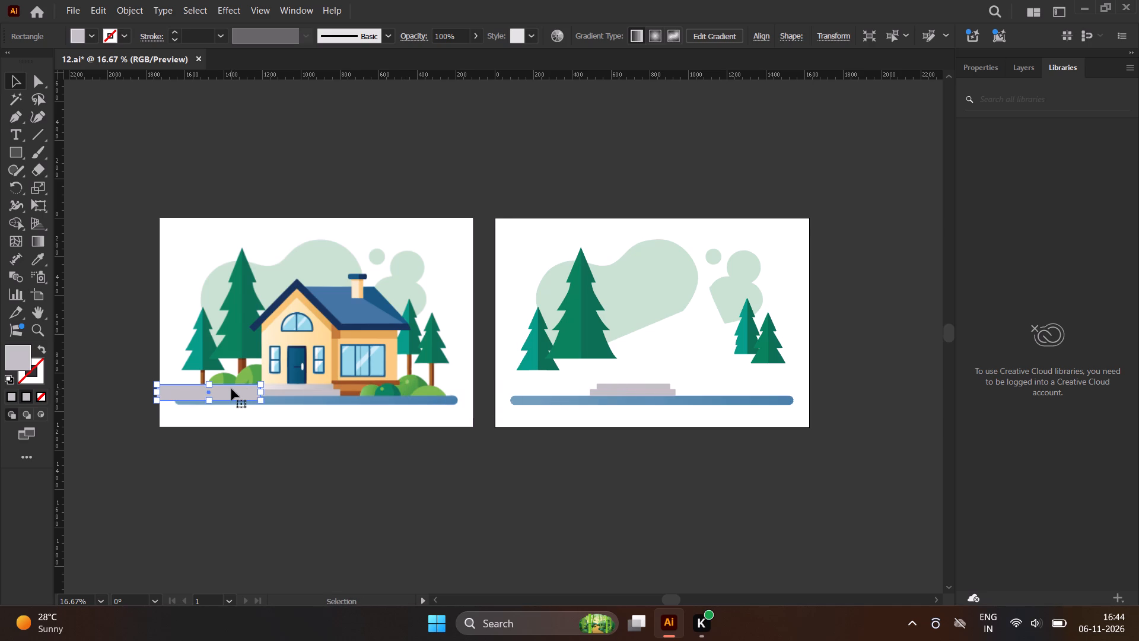
Move the grey rectangle horizontally about 1736 px onto the second artboard, its outer end at the artboard's left edge, and deselect it.
{"action": "left_click_drag", "start_coordinate": [231, 389], "coordinate": [465, 389]}
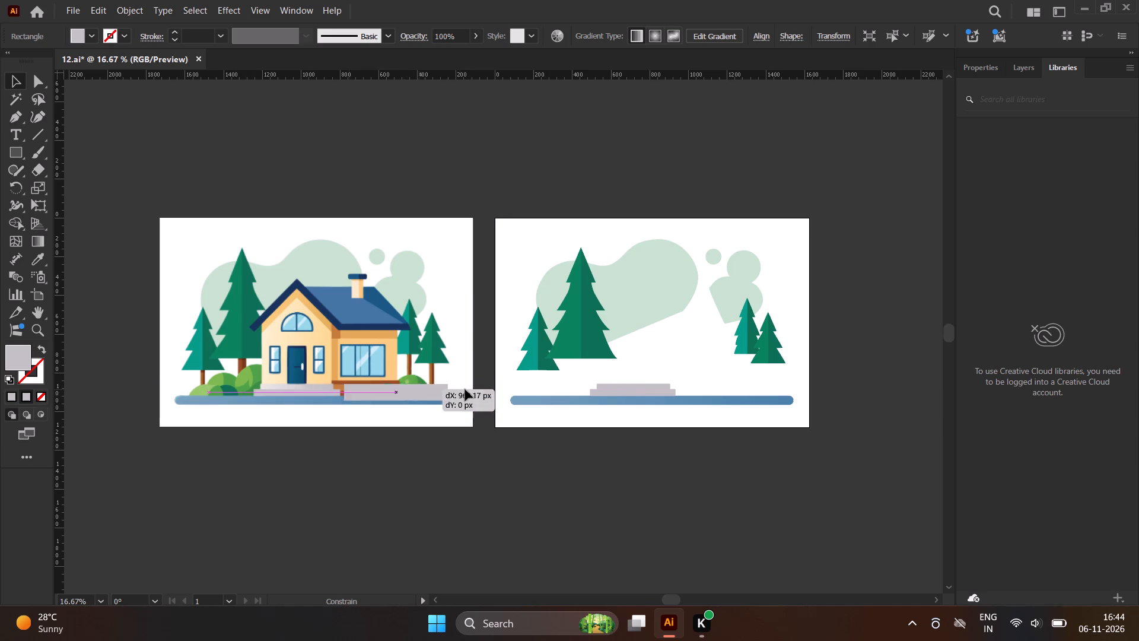
{"action": "left_click_drag", "start_coordinate": [465, 389], "coordinate": [568, 389]}
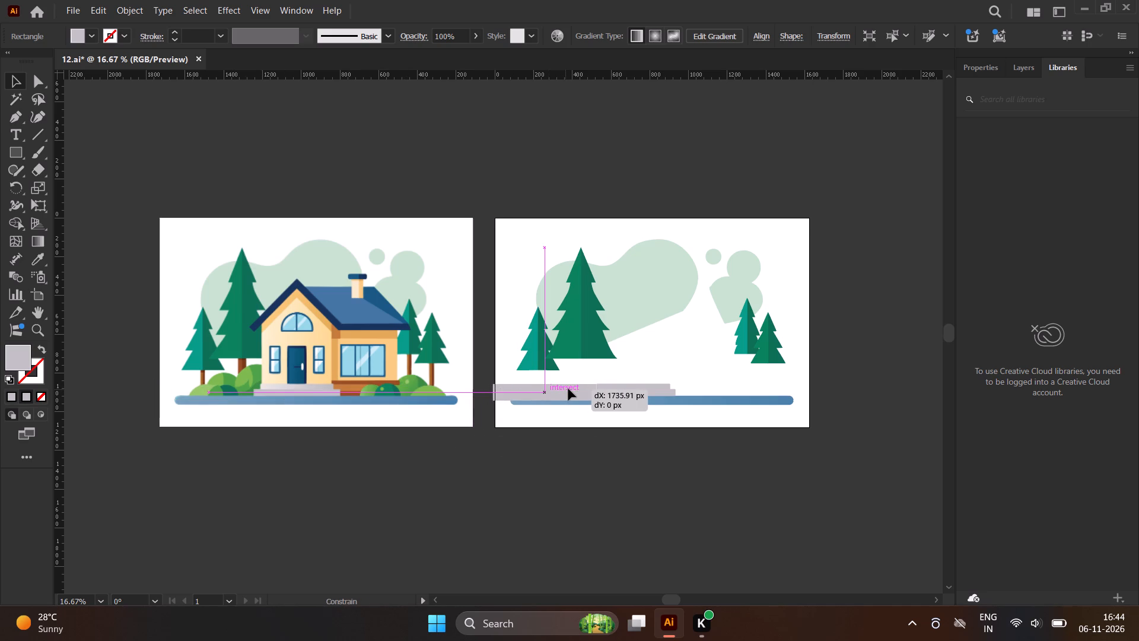
{"action": "left_click_drag", "start_coordinate": [568, 389], "coordinate": [568, 389]}
{"action": "left_click_drag", "start_coordinate": [568, 389], "coordinate": [569, 388]}
{"action": "scroll", "coordinate": [511, 392], "scroll_direction": "up", "scroll_amount": 4}
{"action": "left_click", "coordinate": [509, 389]}
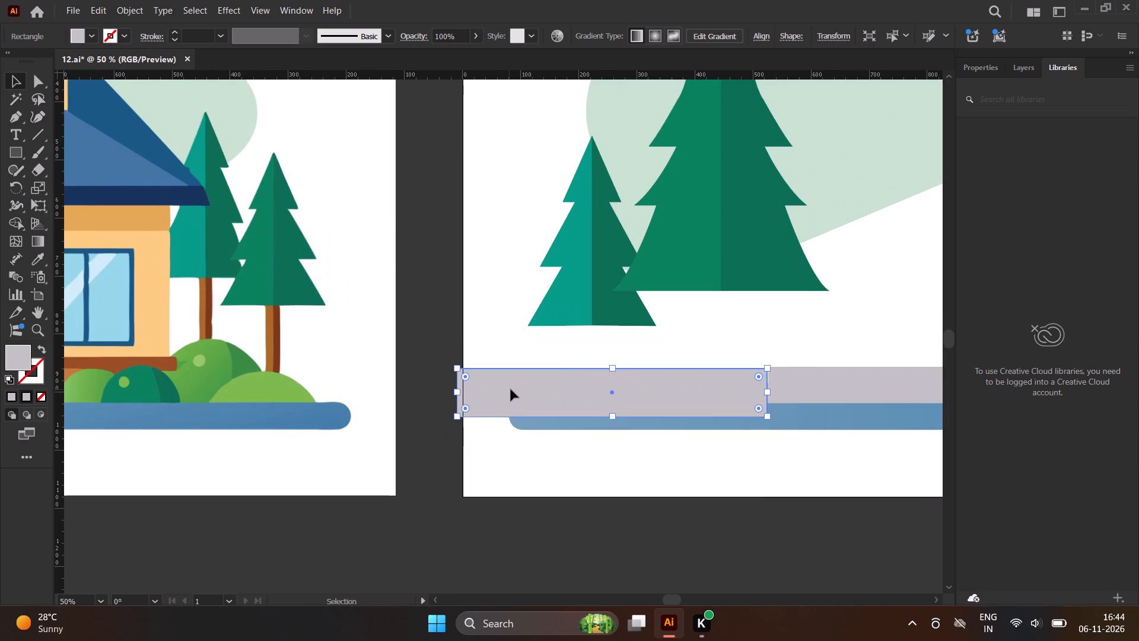
{"action": "scroll", "coordinate": [357, 388], "scroll_direction": "down", "scroll_amount": 2}
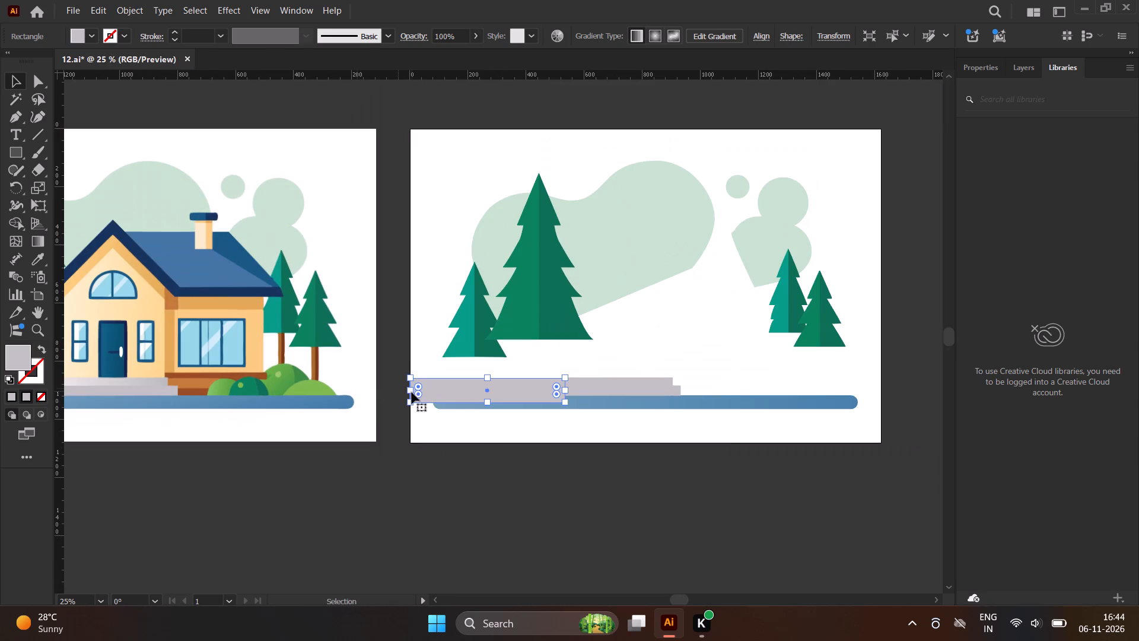
{"action": "left_click", "coordinate": [533, 424]}
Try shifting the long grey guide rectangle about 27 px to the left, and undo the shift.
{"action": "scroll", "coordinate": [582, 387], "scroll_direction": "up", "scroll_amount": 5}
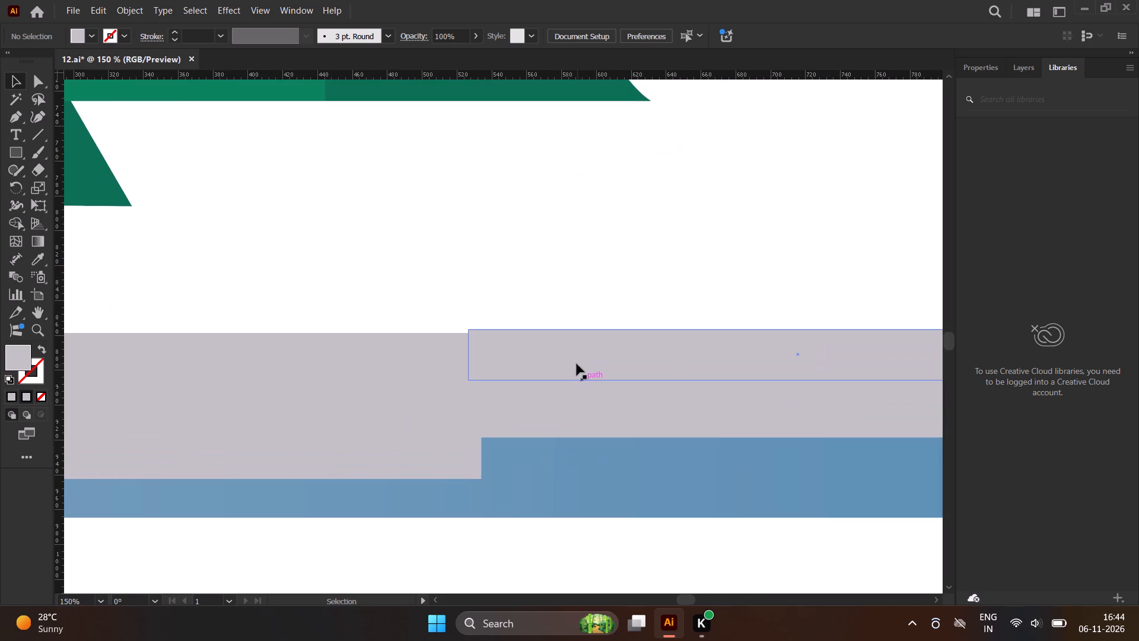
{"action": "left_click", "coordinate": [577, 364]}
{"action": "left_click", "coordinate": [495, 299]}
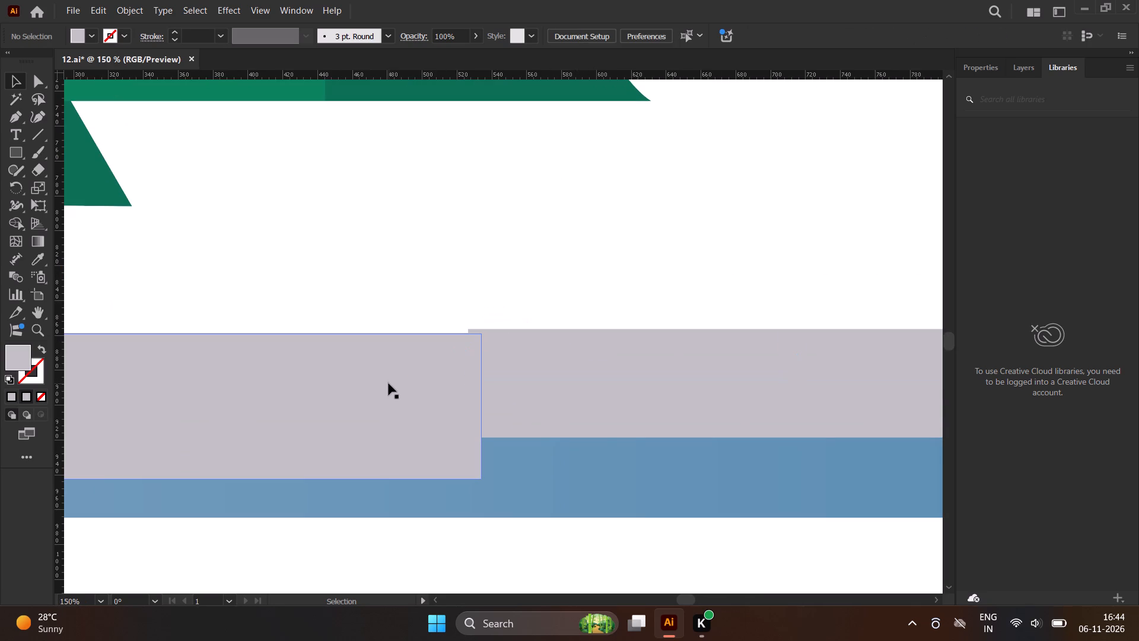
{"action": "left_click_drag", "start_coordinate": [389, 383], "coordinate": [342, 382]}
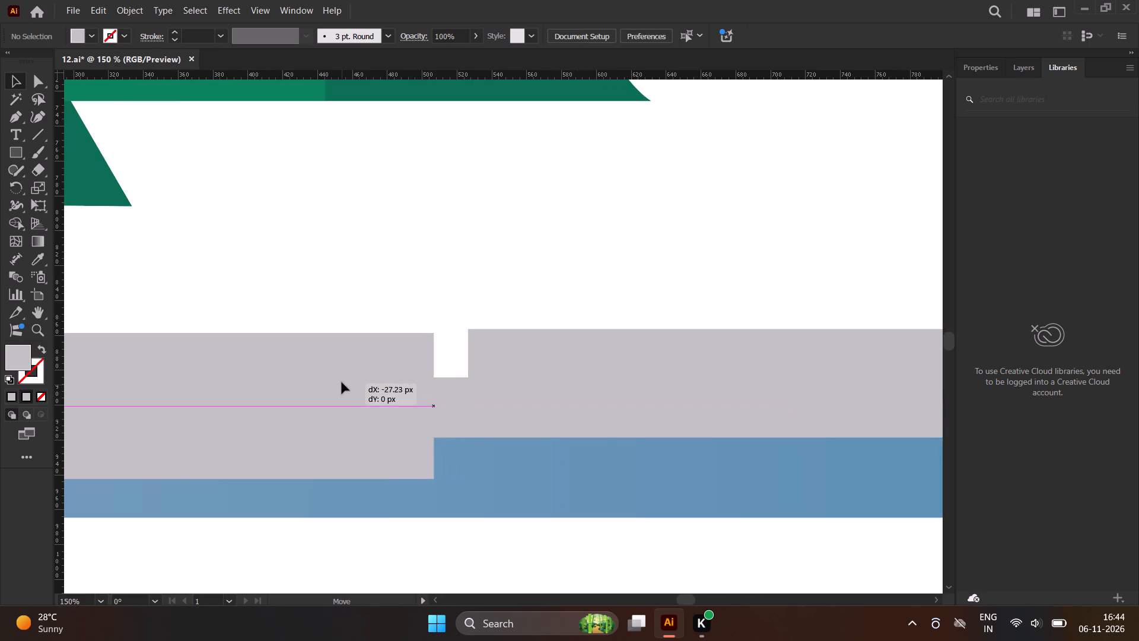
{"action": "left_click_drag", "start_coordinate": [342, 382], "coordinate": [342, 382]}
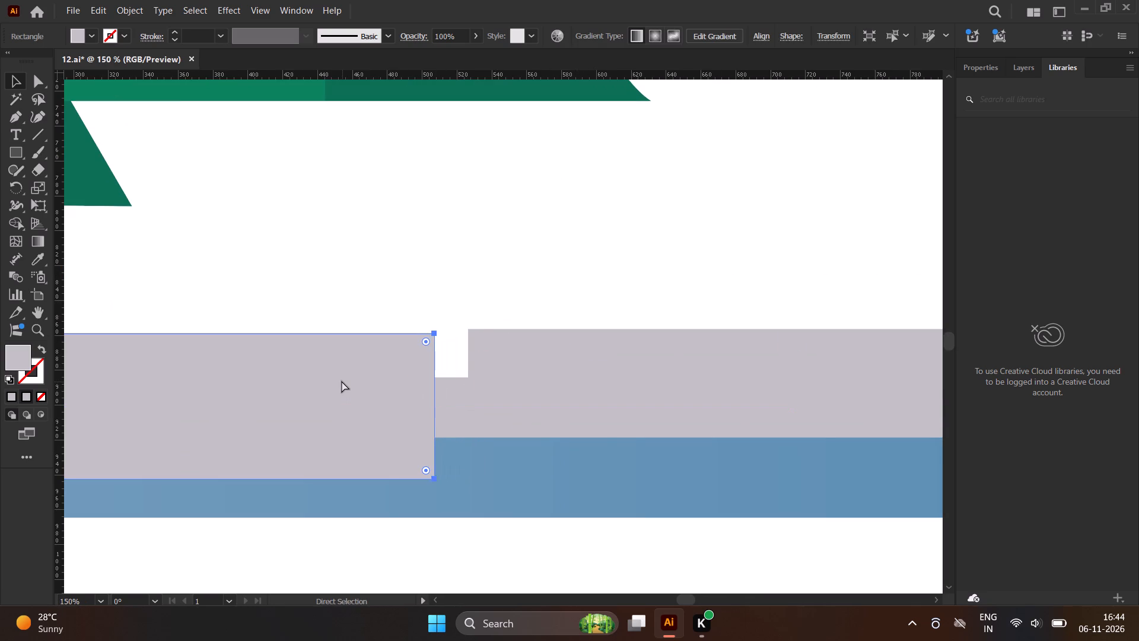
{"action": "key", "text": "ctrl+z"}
Move the upper step slightly right so its left edge lines up with the guide rectangle's right edge, and deselect it.
{"action": "left_click", "coordinate": [533, 350]}
{"action": "left_click_drag", "start_coordinate": [533, 350], "coordinate": [546, 350]}
{"action": "left_click", "coordinate": [529, 249]}
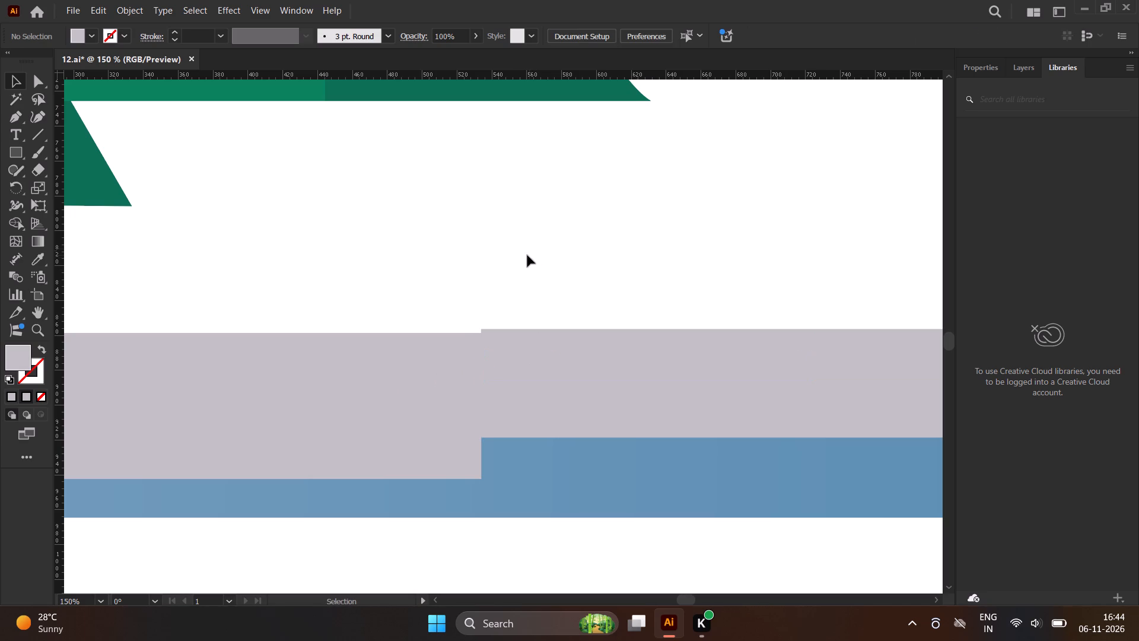
Nudge the lower step a few pixels to the right beneath the shifted upper step, and deselect it.
{"action": "scroll", "coordinate": [514, 280], "scroll_direction": "down", "scroll_amount": 2}
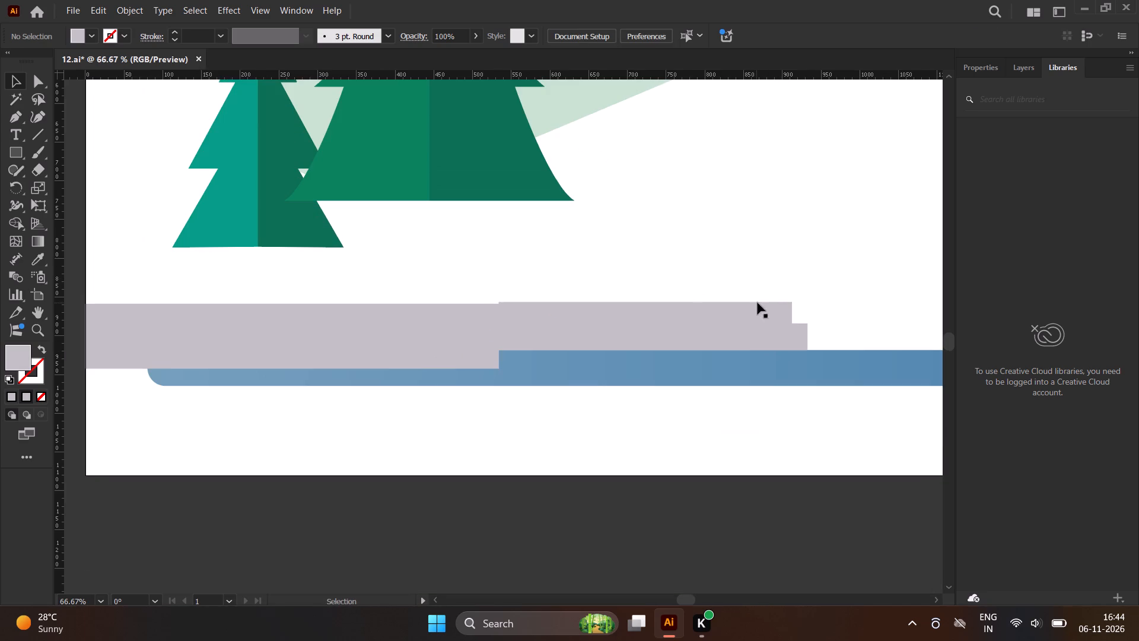
{"action": "scroll", "coordinate": [804, 298], "scroll_direction": "up", "scroll_amount": 4}
{"action": "left_click", "coordinate": [811, 434]}
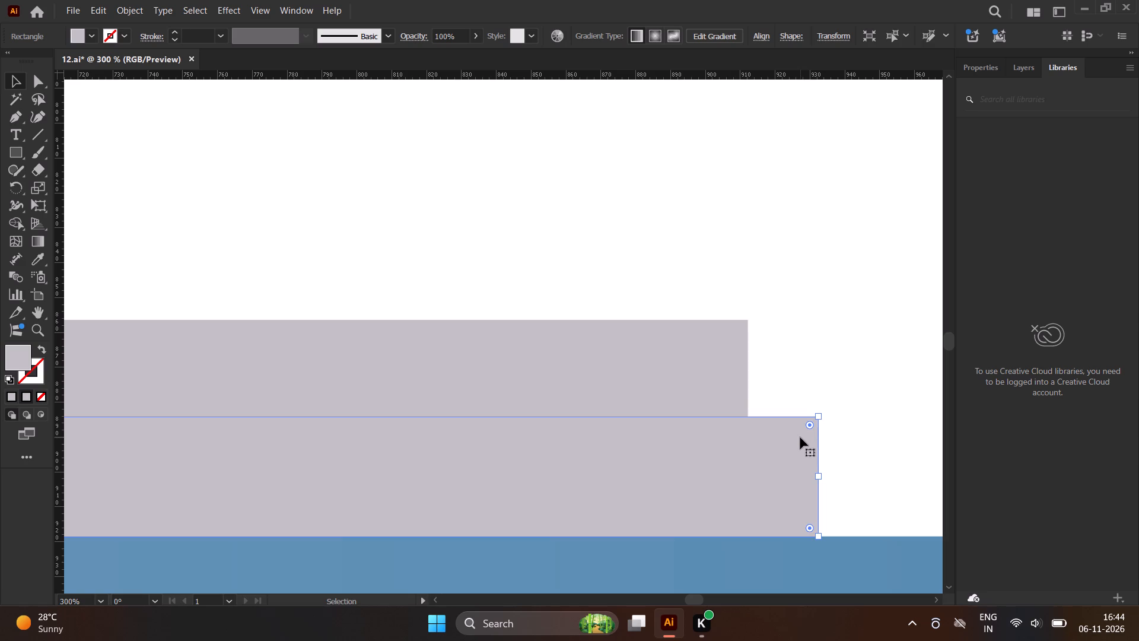
{"action": "left_click_drag", "start_coordinate": [800, 437], "coordinate": [806, 438]}
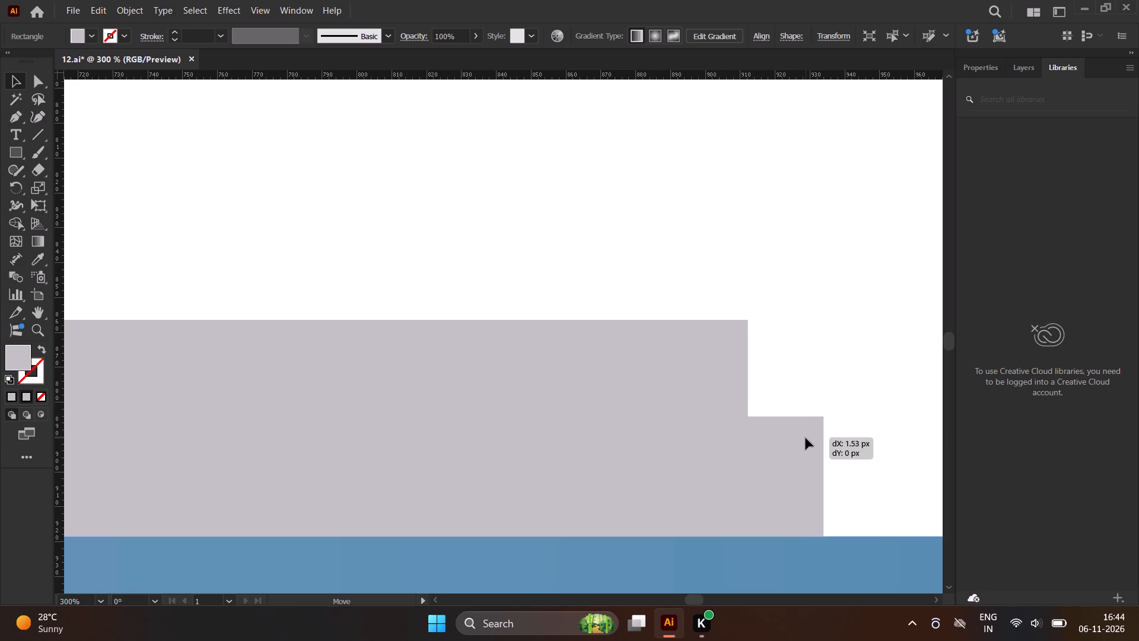
{"action": "left_click_drag", "start_coordinate": [806, 438], "coordinate": [810, 438]}
{"action": "left_click", "coordinate": [838, 276]}
Delete the long grey guide rectangle beside the doorstep on the second artboard.
{"action": "scroll", "coordinate": [688, 282], "scroll_direction": "down", "scroll_amount": 3}
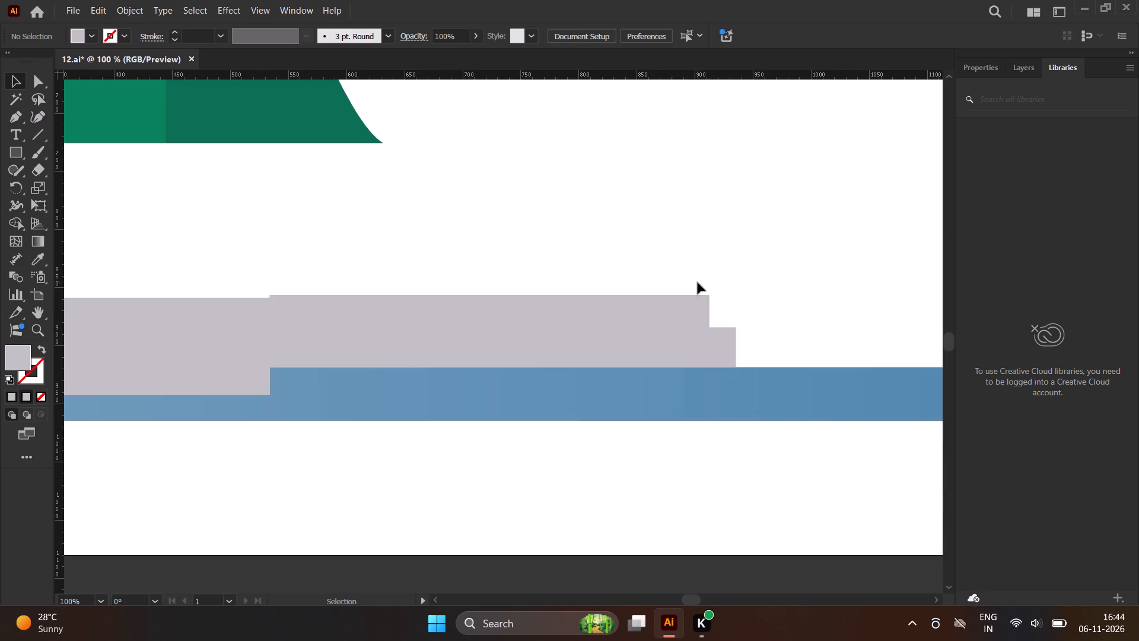
{"action": "scroll", "coordinate": [693, 283], "scroll_direction": "down", "scroll_amount": 2}
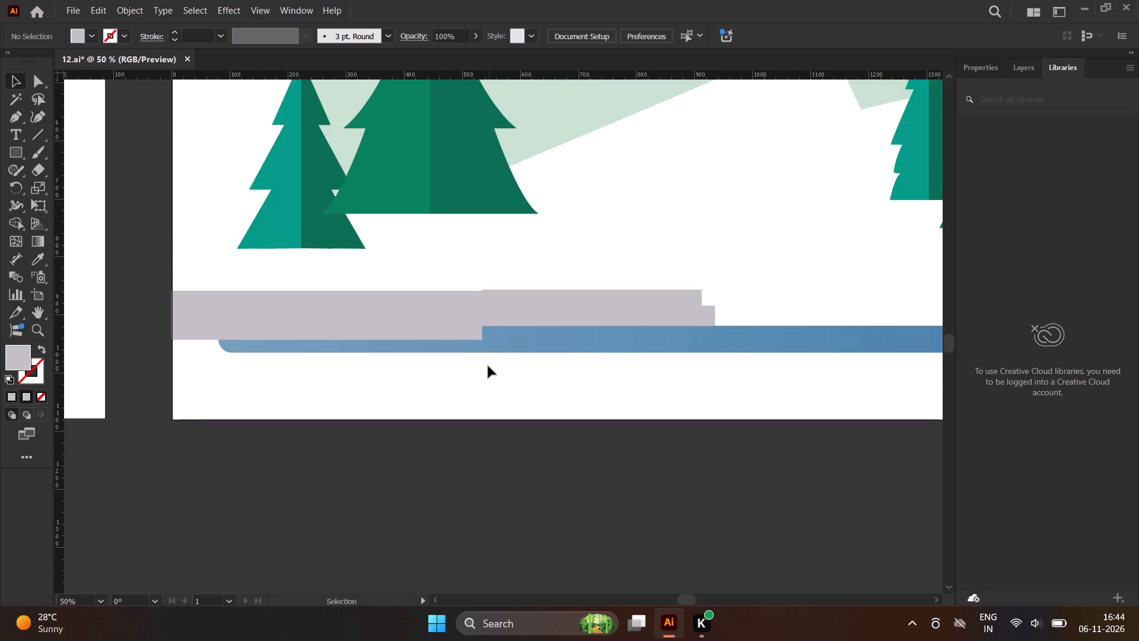
{"action": "left_click", "coordinate": [422, 328]}
{"action": "key", "text": "Delete"}
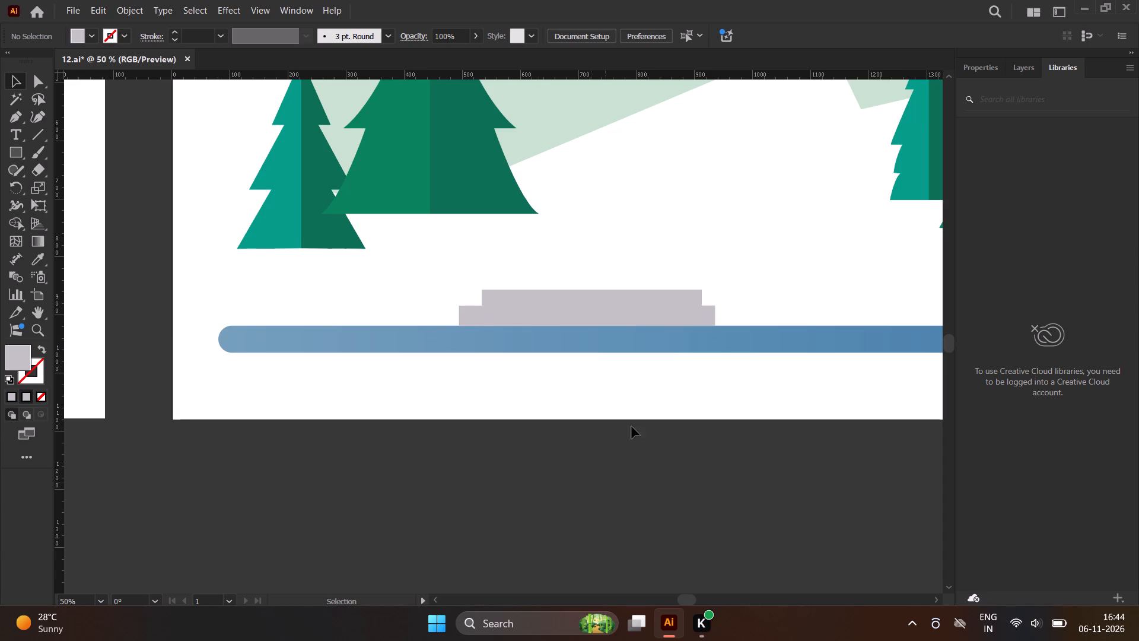
Shift the lower step about 4 px further right to balance its overhang under the upper step, and deselect it.
{"action": "scroll", "coordinate": [731, 307], "scroll_direction": "up", "scroll_amount": 3}
{"action": "left_click_drag", "start_coordinate": [628, 345], "coordinate": [634, 344]}
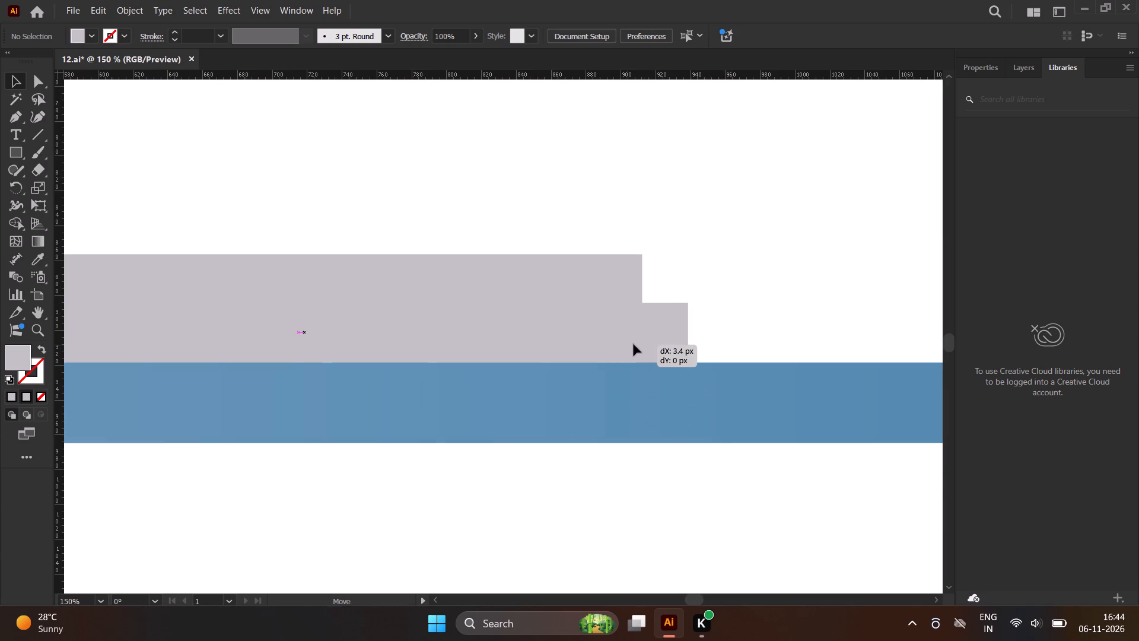
{"action": "left_click_drag", "start_coordinate": [634, 344], "coordinate": [634, 344]}
{"action": "left_click_drag", "start_coordinate": [634, 344], "coordinate": [635, 344]}
{"action": "left_click", "coordinate": [799, 269]}
Set the end colour of the upper step's linear gradient by sampling the right end of the reference's upper step.
{"action": "scroll", "coordinate": [735, 325], "scroll_direction": "down", "scroll_amount": 2}
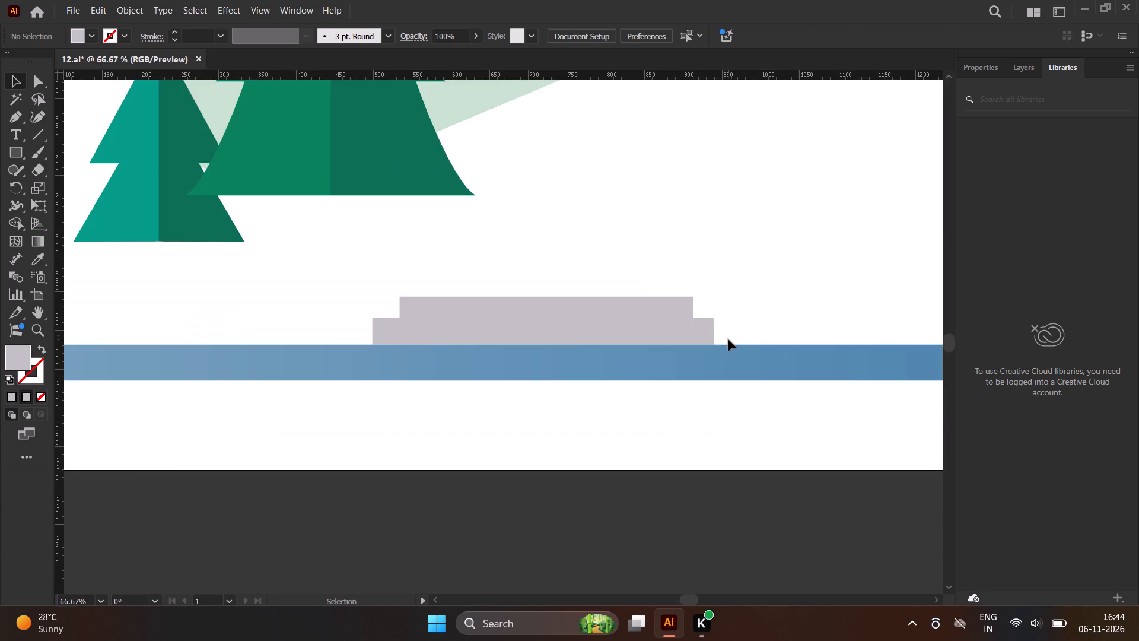
{"action": "scroll", "coordinate": [260, 436], "scroll_direction": "down", "scroll_amount": 1}
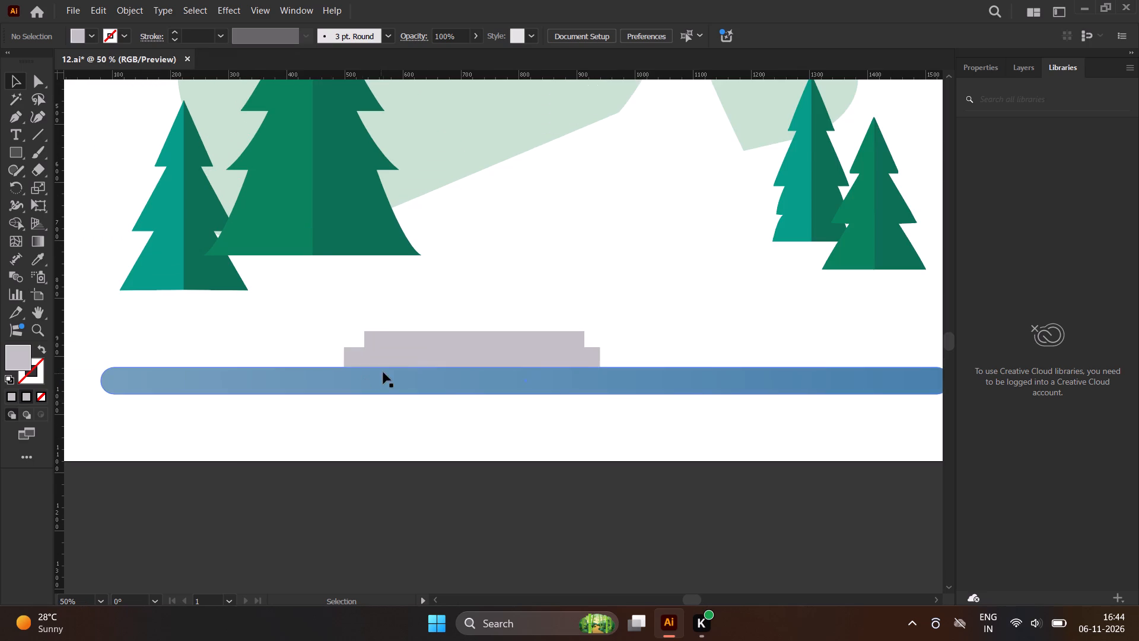
{"action": "left_click", "coordinate": [475, 326]}
{"action": "left_click", "coordinate": [467, 342]}
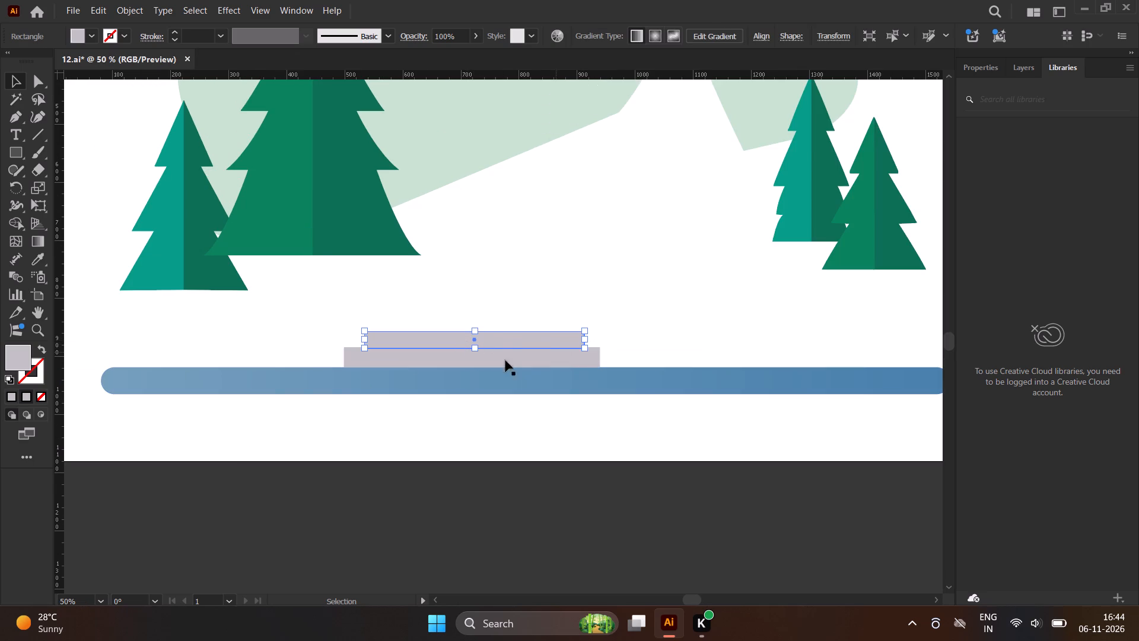
{"action": "double_click", "coordinate": [42, 243]}
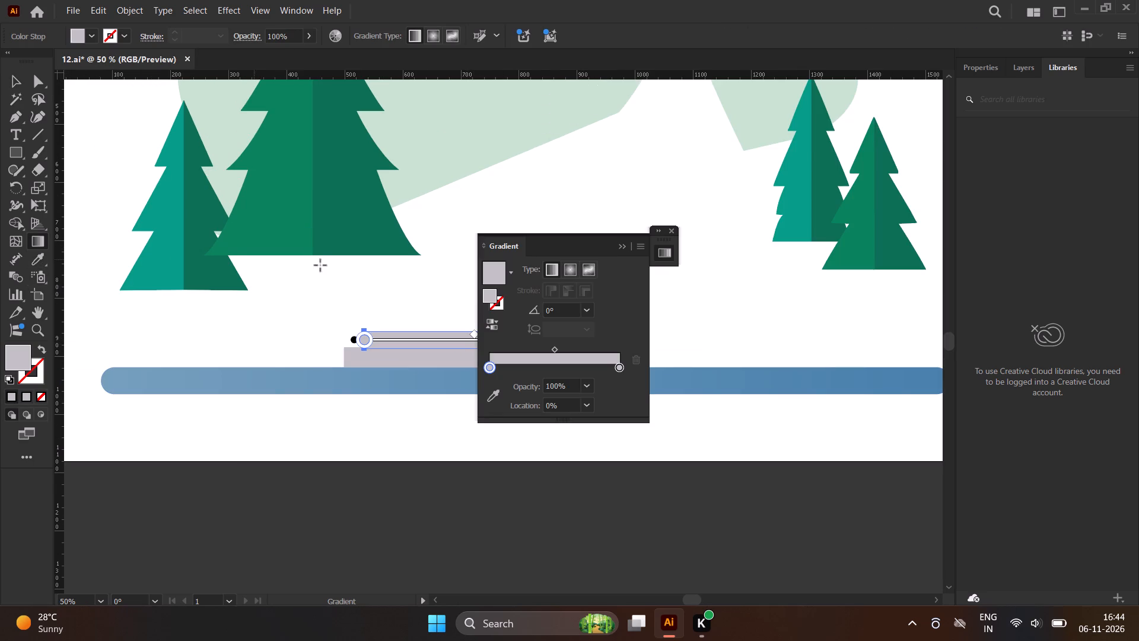
{"action": "left_click", "coordinate": [618, 367]}
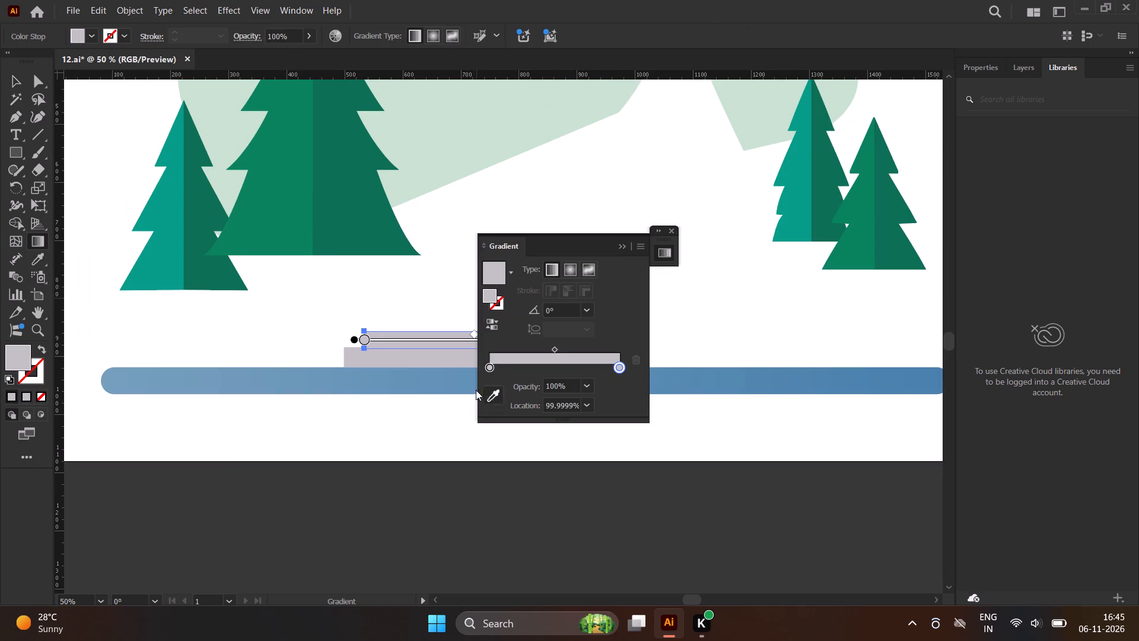
{"action": "scroll", "coordinate": [428, 375], "scroll_direction": "down", "scroll_amount": 4}
{"action": "scroll", "coordinate": [307, 367], "scroll_direction": "down", "scroll_amount": 3}
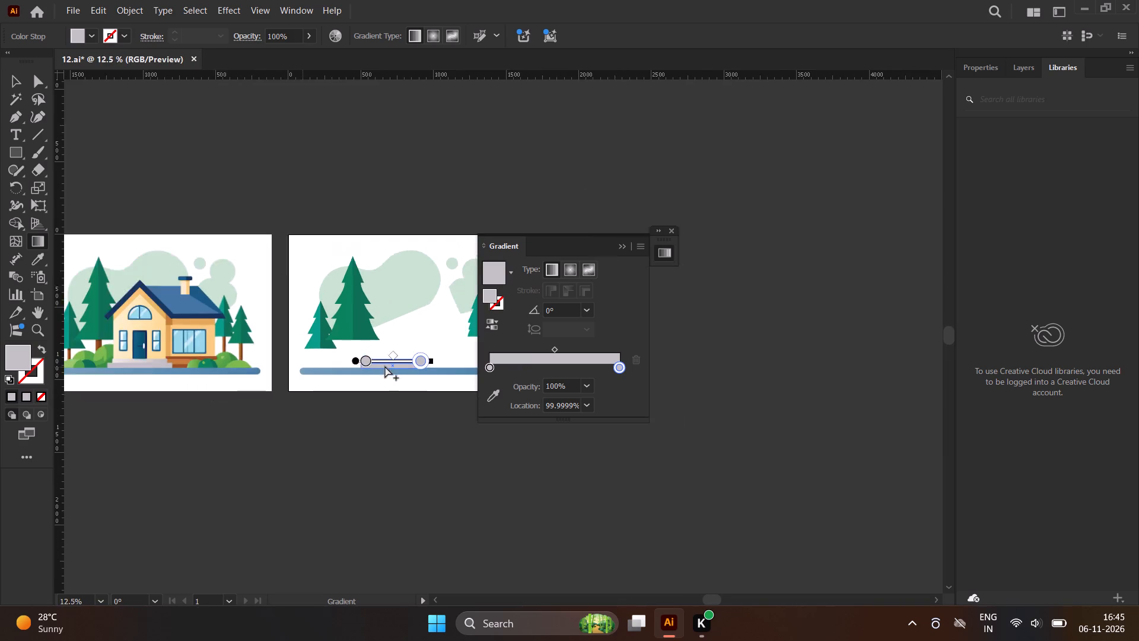
{"action": "scroll", "coordinate": [386, 366], "scroll_direction": "down", "scroll_amount": 1}
{"action": "scroll", "coordinate": [202, 355], "scroll_direction": "up", "scroll_amount": 4}
{"action": "scroll", "coordinate": [278, 385], "scroll_direction": "up", "scroll_amount": 4}
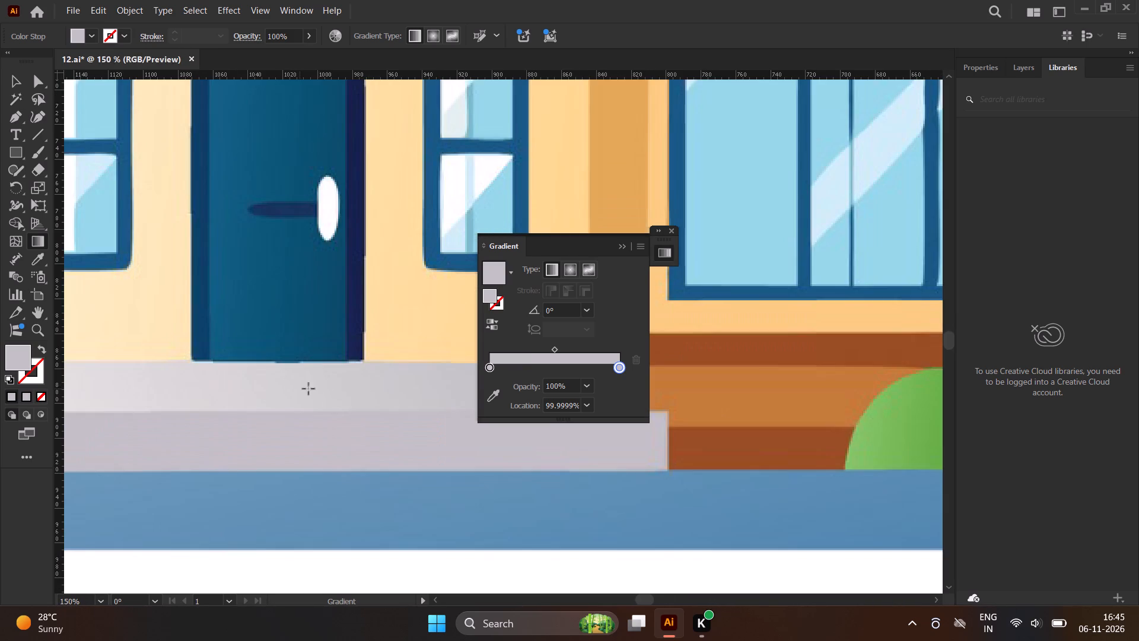
{"action": "scroll", "coordinate": [266, 373], "scroll_direction": "down", "scroll_amount": 2}
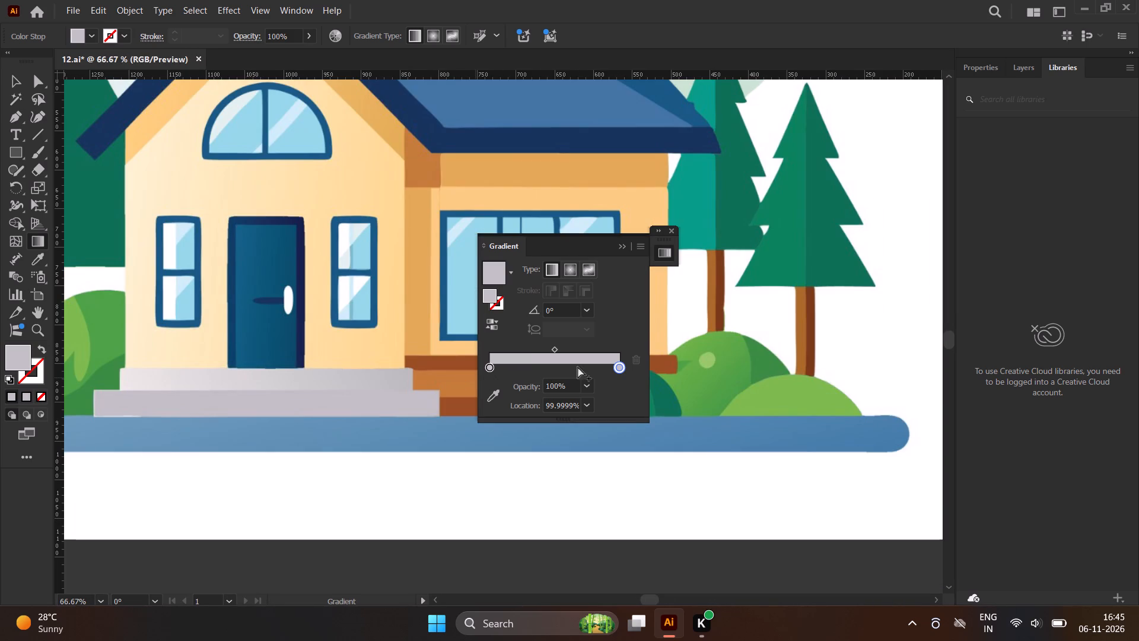
{"action": "left_click", "coordinate": [488, 400]}
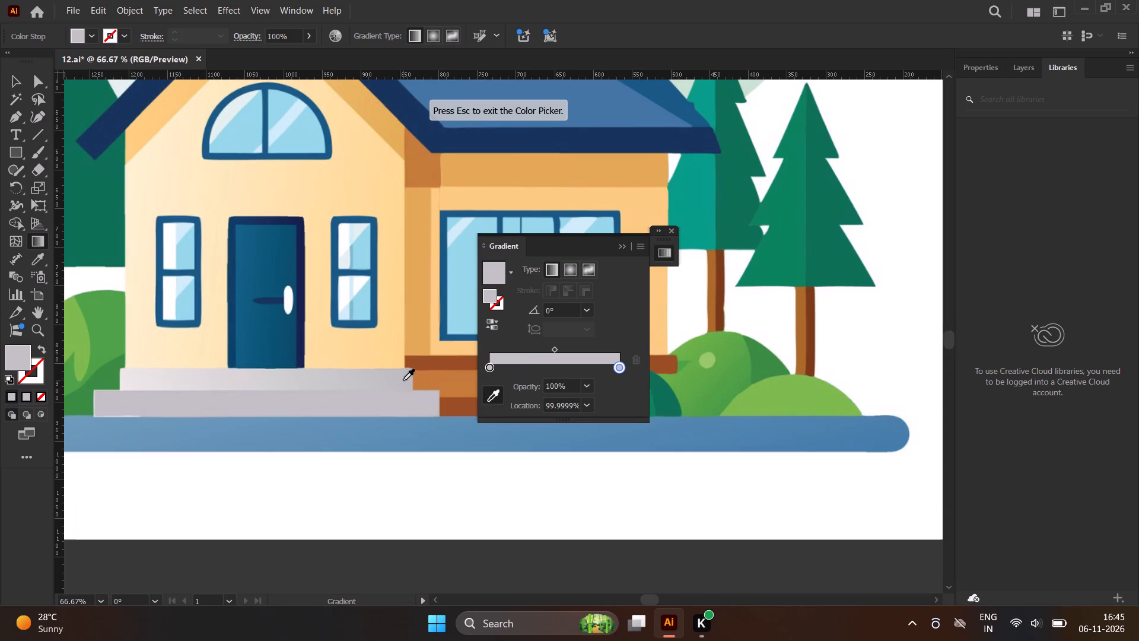
{"action": "left_click", "coordinate": [407, 379]}
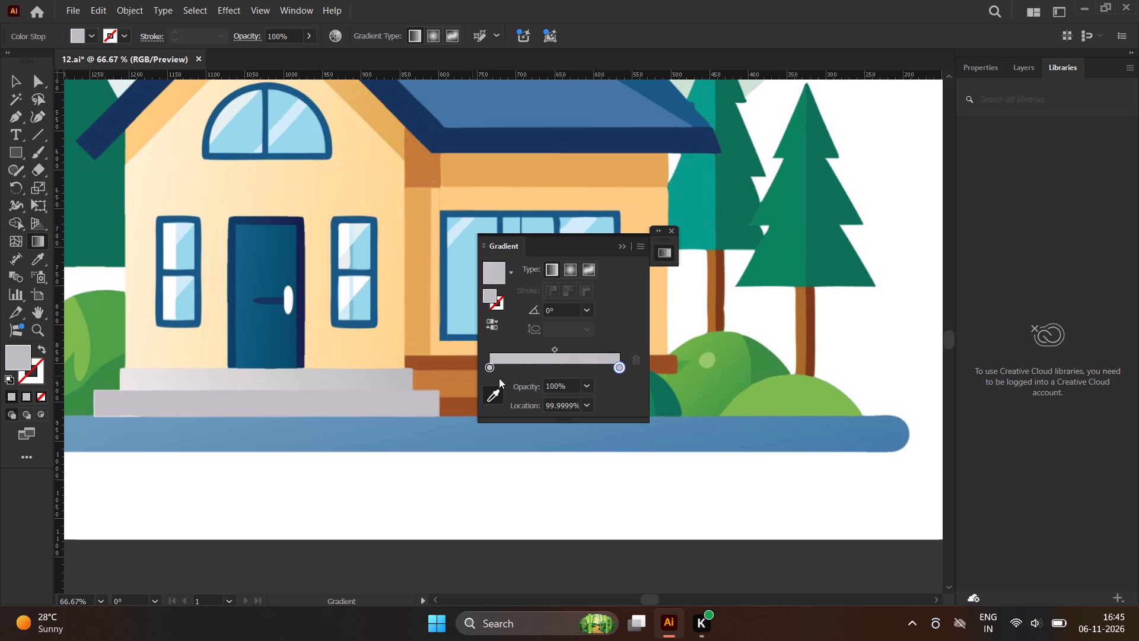
Set the gradient's start colour by sampling the light grey at the left end of the reference's upper step.
{"action": "left_click", "coordinate": [488, 369]}
{"action": "left_click", "coordinate": [491, 395]}
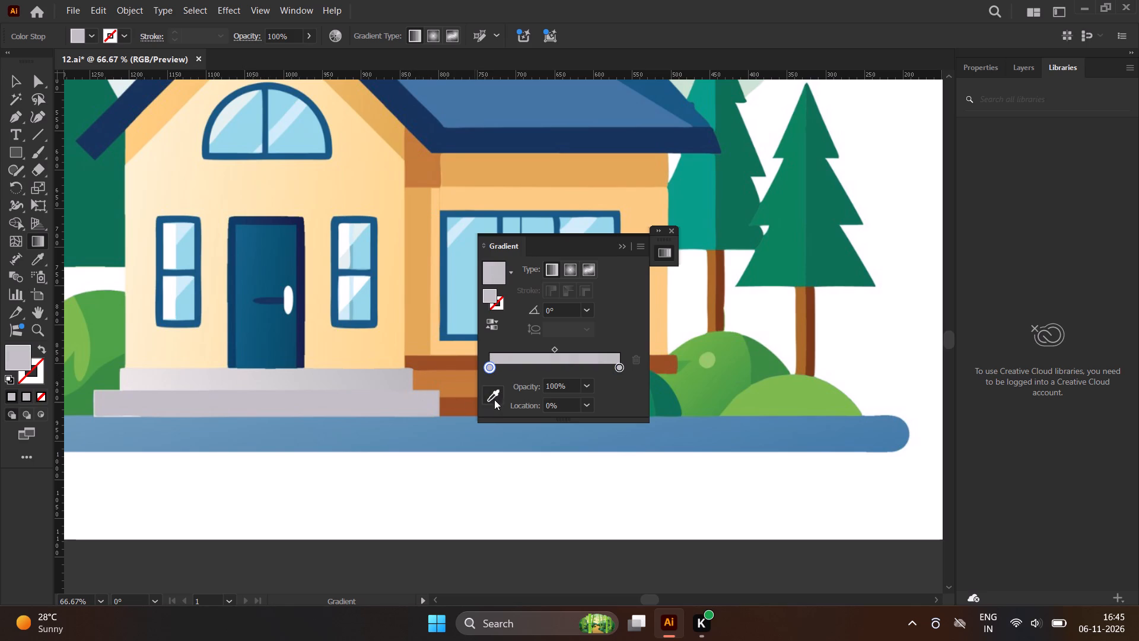
{"action": "left_click", "coordinate": [496, 399]}
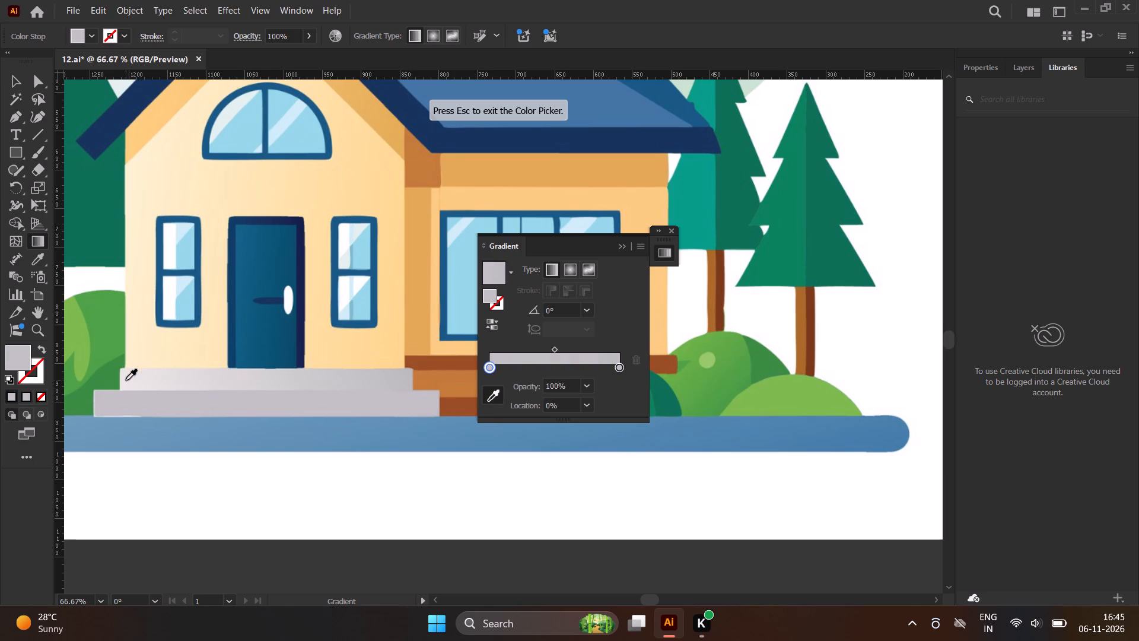
{"action": "left_click", "coordinate": [126, 380]}
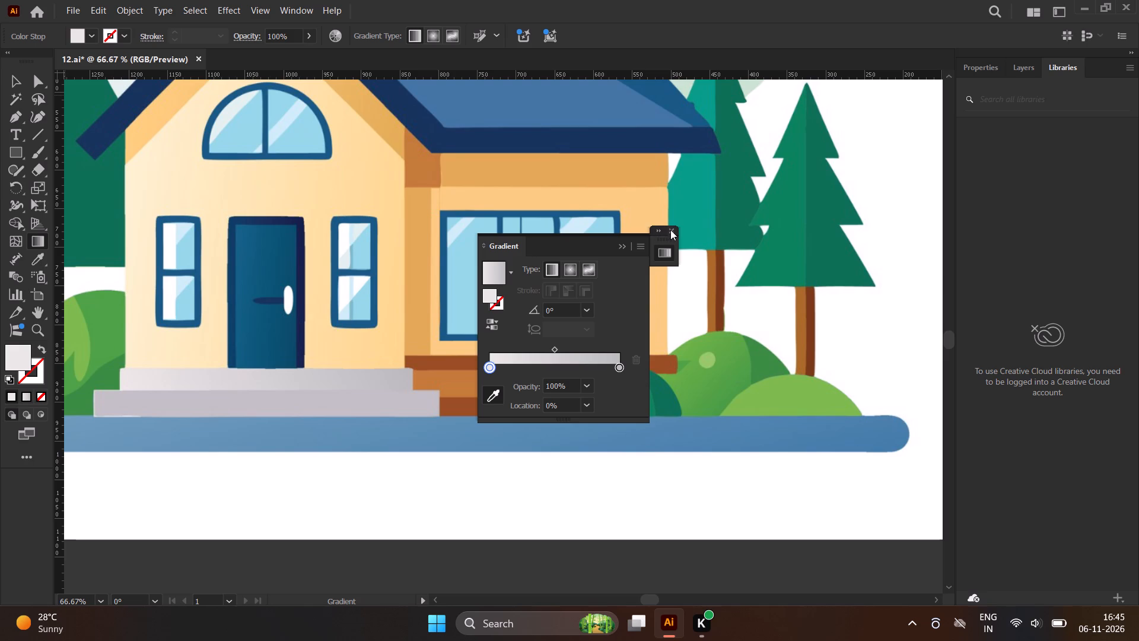
Close the gradient settings and deselect the upper step on the second artboard.
{"action": "left_click", "coordinate": [670, 230]}
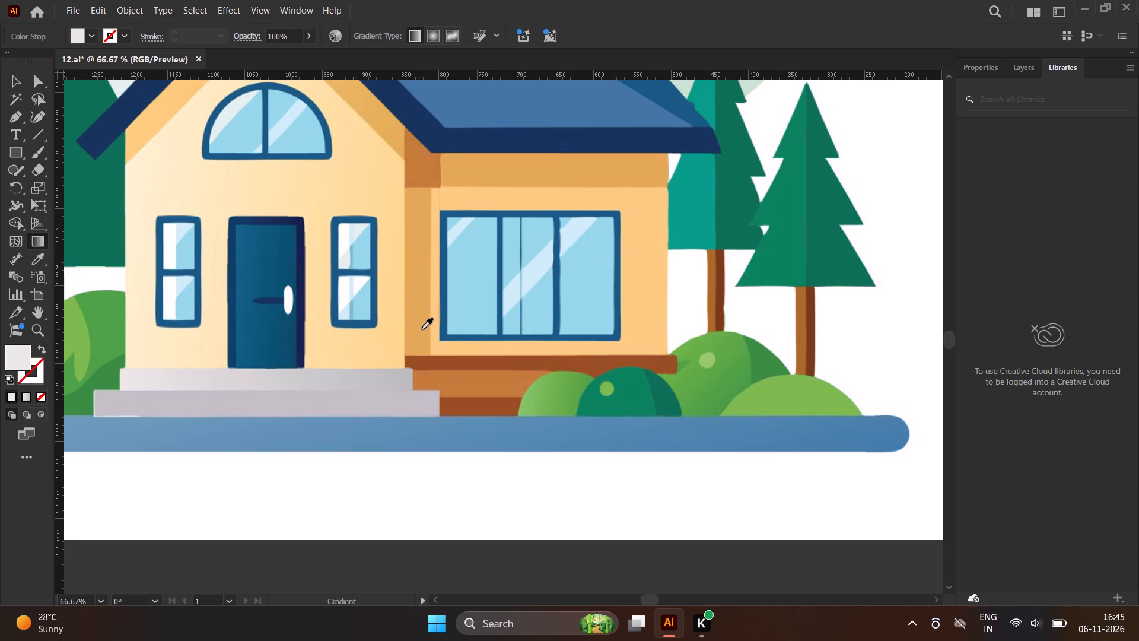
{"action": "key", "text": "v"}
{"action": "scroll", "coordinate": [316, 363], "scroll_direction": "down", "scroll_amount": 1}
{"action": "scroll", "coordinate": [310, 362], "scroll_direction": "up", "scroll_amount": 1}
{"action": "scroll", "coordinate": [307, 361], "scroll_direction": "down", "scroll_amount": 4}
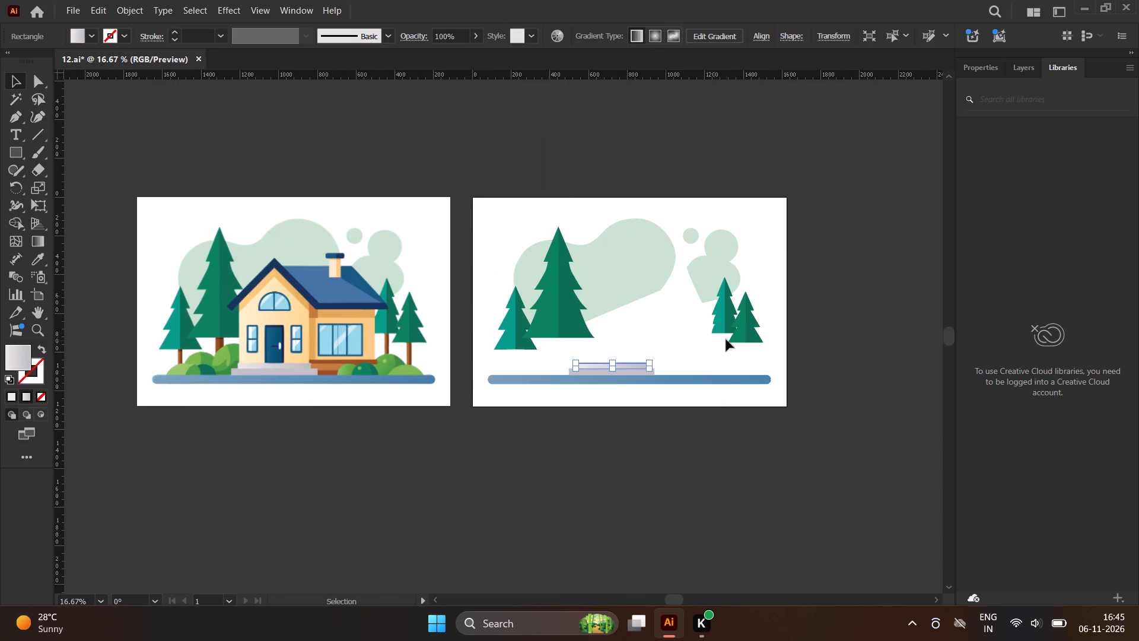
{"action": "left_click", "coordinate": [726, 339]}
Send the doorstep's upper step backward one level in the stacking order, and deselect it.
{"action": "scroll", "coordinate": [618, 370], "scroll_direction": "up", "scroll_amount": 2}
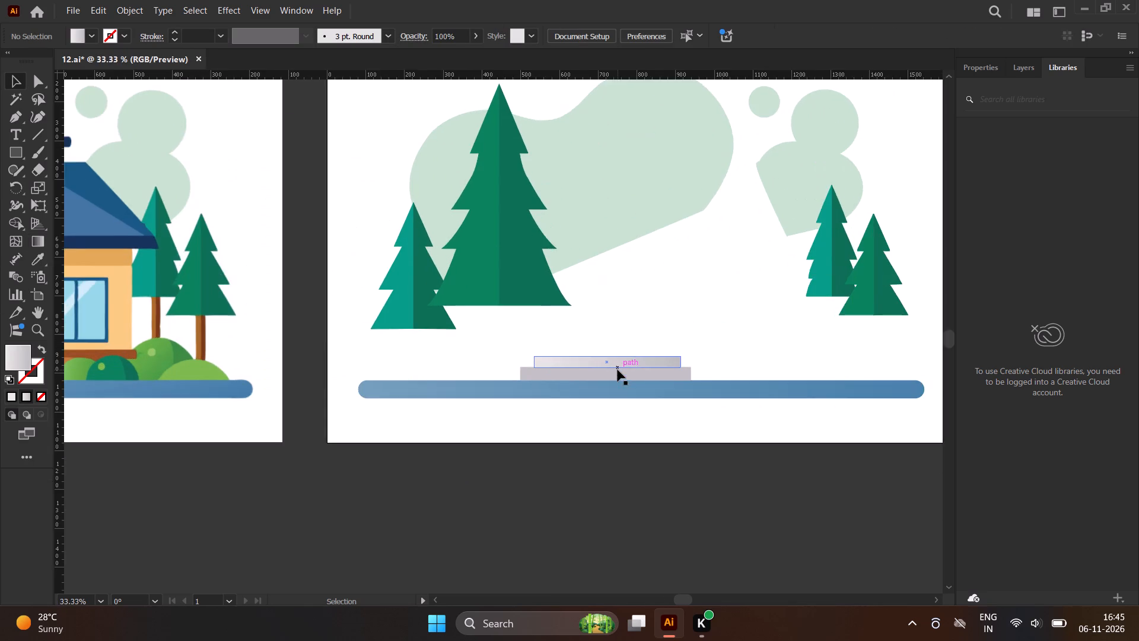
{"action": "scroll", "coordinate": [635, 375], "scroll_direction": "down", "scroll_amount": 2}
{"action": "scroll", "coordinate": [326, 377], "scroll_direction": "up", "scroll_amount": 3}
{"action": "scroll", "coordinate": [283, 380], "scroll_direction": "down", "scroll_amount": 2}
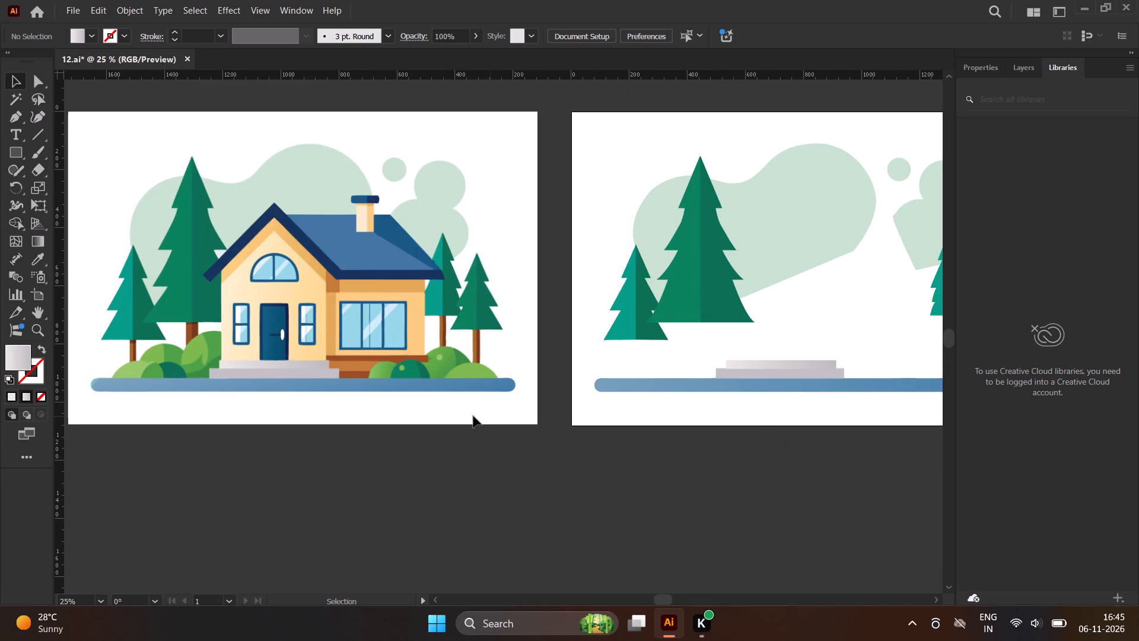
{"action": "scroll", "coordinate": [478, 416], "scroll_direction": "down", "scroll_amount": 1}
{"action": "scroll", "coordinate": [688, 391], "scroll_direction": "up", "scroll_amount": 4}
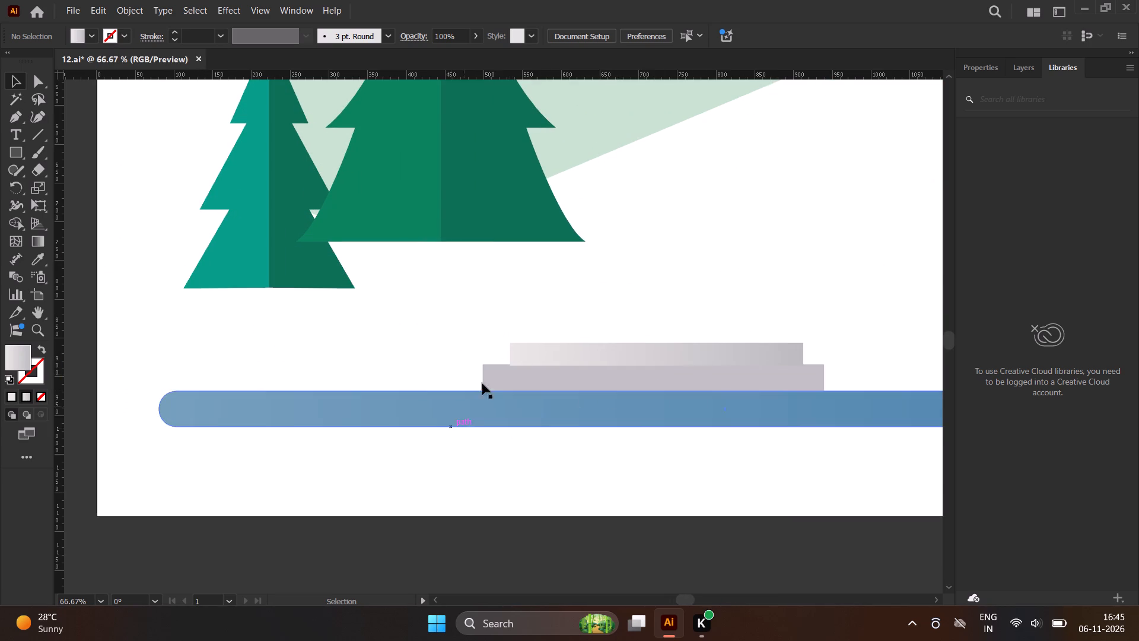
{"action": "scroll", "coordinate": [591, 291], "scroll_direction": "up", "scroll_amount": 3}
{"action": "left_click", "coordinate": [507, 459]}
{"action": "right_click", "coordinate": [507, 448]}
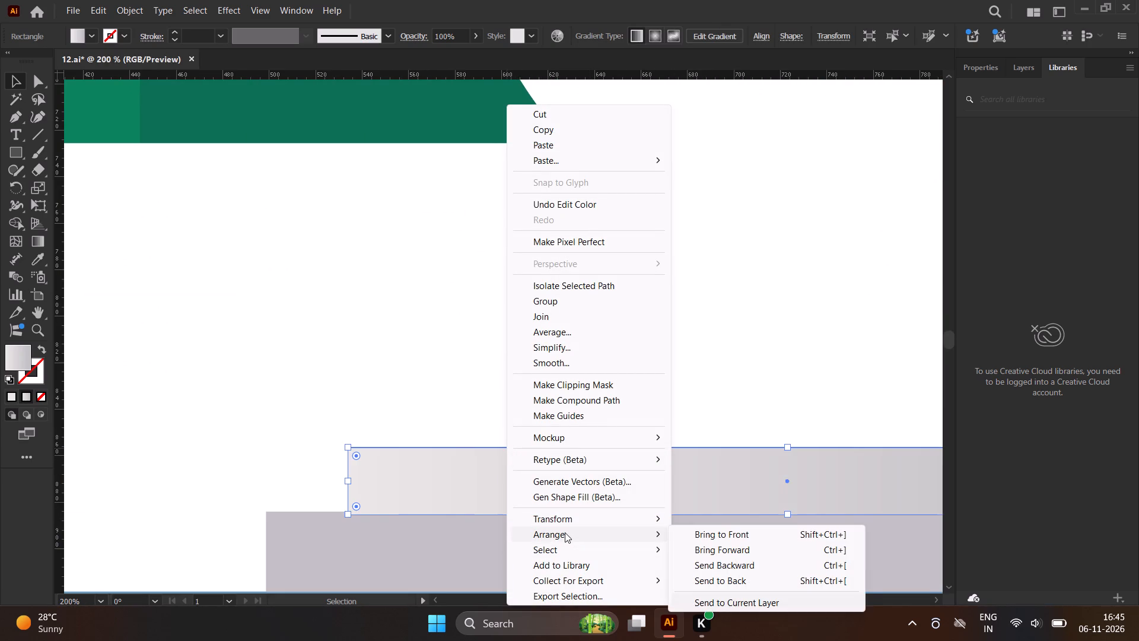
{"action": "left_click", "coordinate": [695, 567]}
{"action": "left_click", "coordinate": [275, 458]}
Examine the second artboard against the reference house, including its door and windows, to decide which part to trace.
{"action": "scroll", "coordinate": [271, 398], "scroll_direction": "down", "scroll_amount": 2}
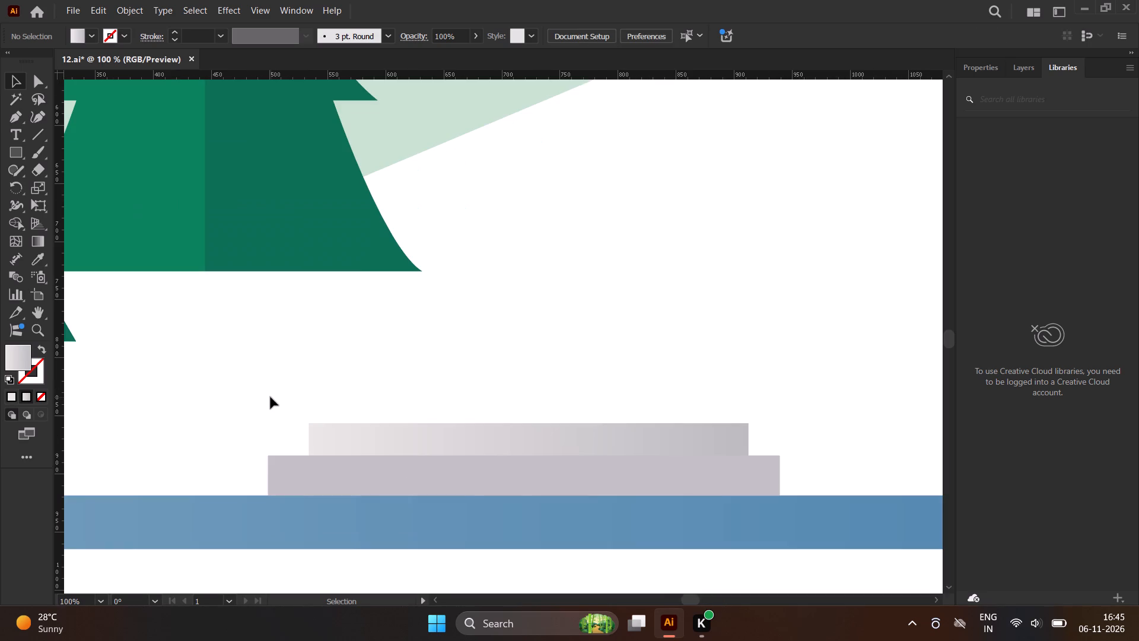
{"action": "scroll", "coordinate": [270, 396], "scroll_direction": "down", "scroll_amount": 1}
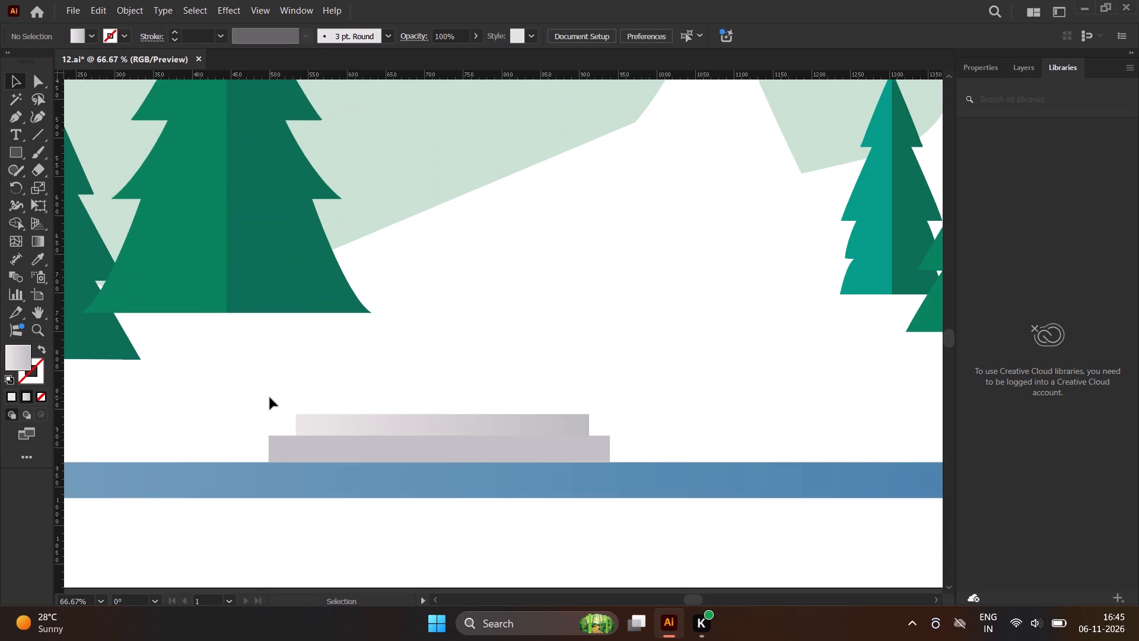
{"action": "scroll", "coordinate": [270, 398], "scroll_direction": "down", "scroll_amount": 1}
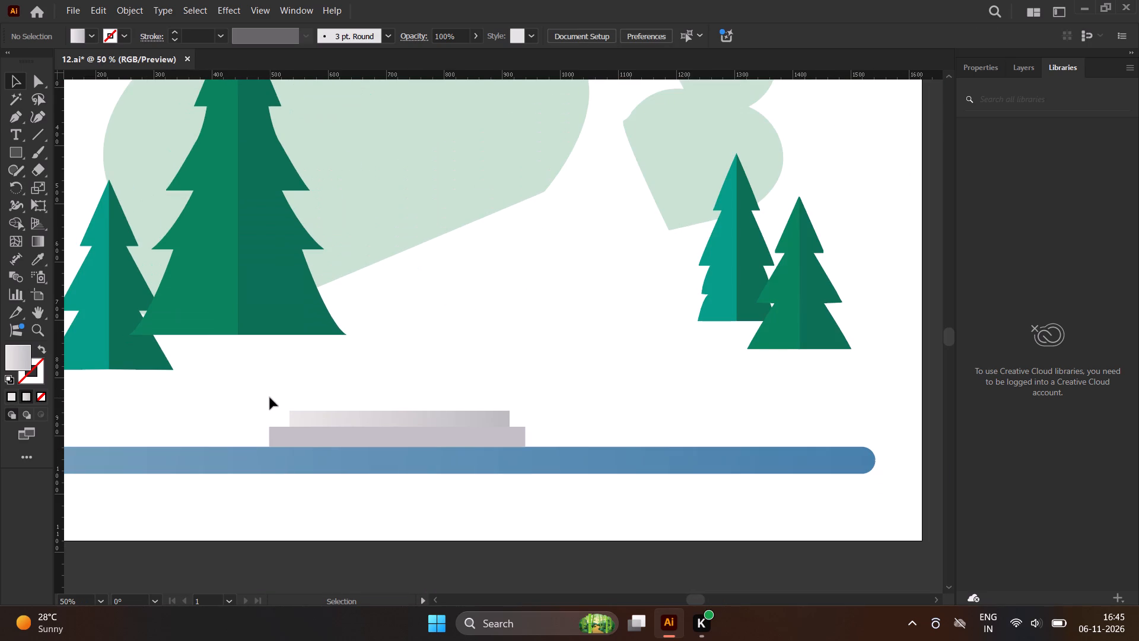
{"action": "scroll", "coordinate": [645, 389], "scroll_direction": "down", "scroll_amount": 1}
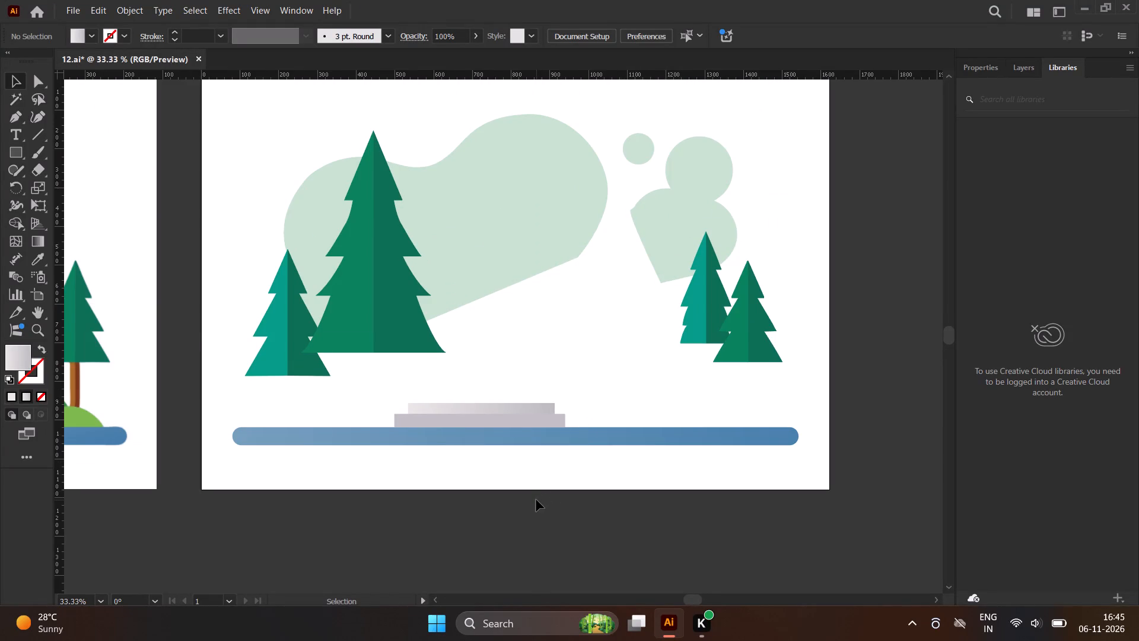
{"action": "scroll", "coordinate": [536, 500], "scroll_direction": "down", "scroll_amount": 1}
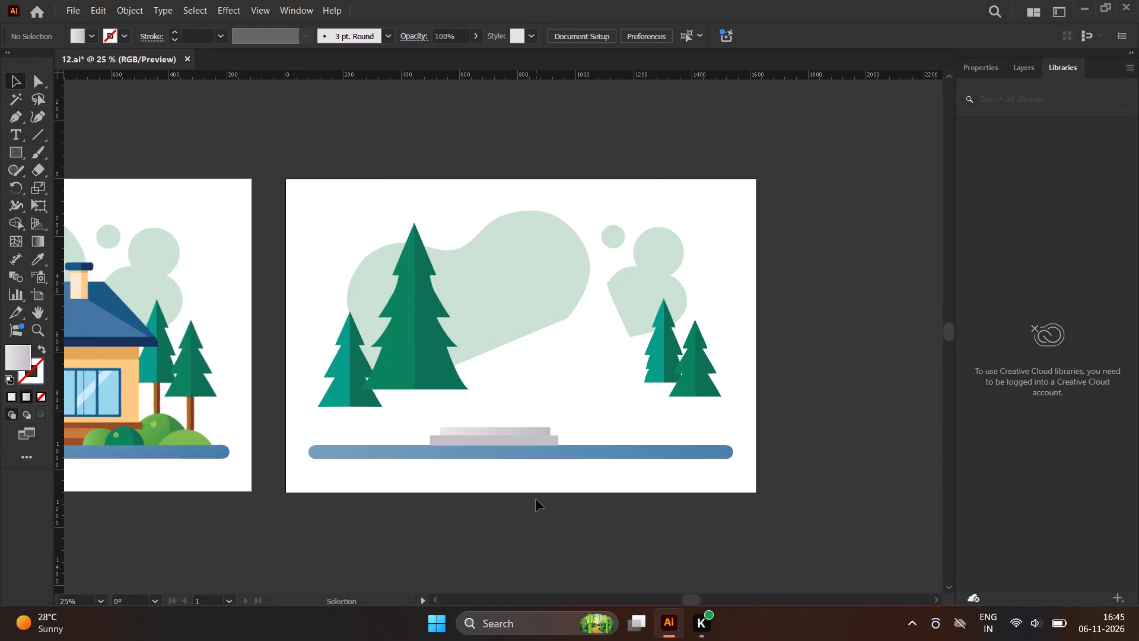
{"action": "scroll", "coordinate": [536, 500], "scroll_direction": "down", "scroll_amount": 1}
{"action": "scroll", "coordinate": [589, 466], "scroll_direction": "up", "scroll_amount": 3}
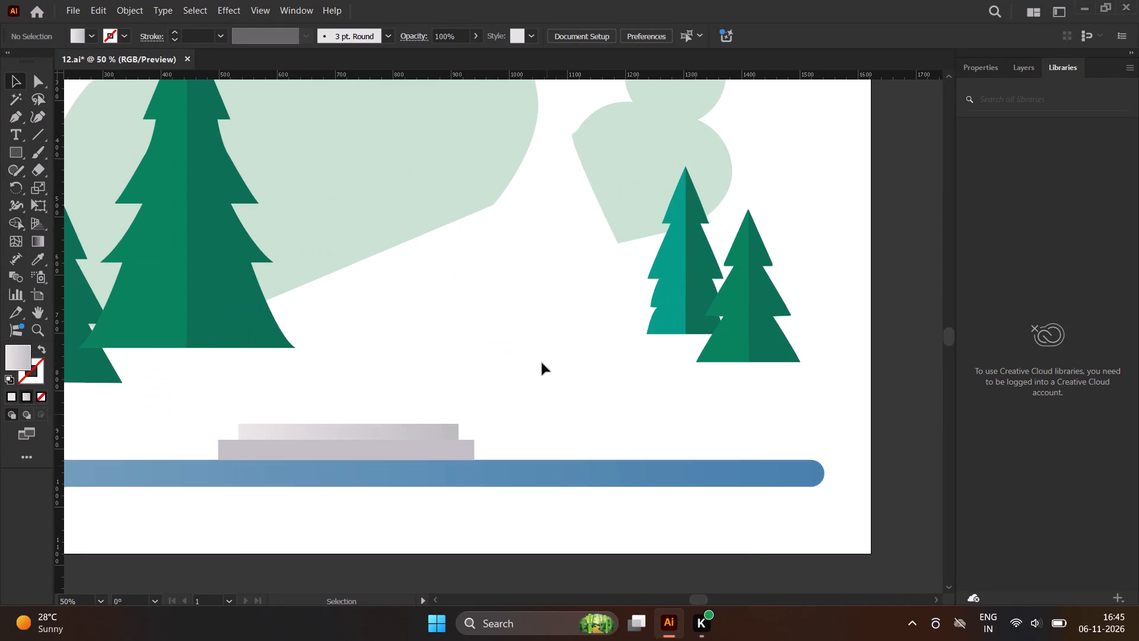
{"action": "left_click", "coordinate": [540, 350]}
{"action": "scroll", "coordinate": [510, 368], "scroll_direction": "down", "scroll_amount": 1}
{"action": "left_click", "coordinate": [458, 258]}
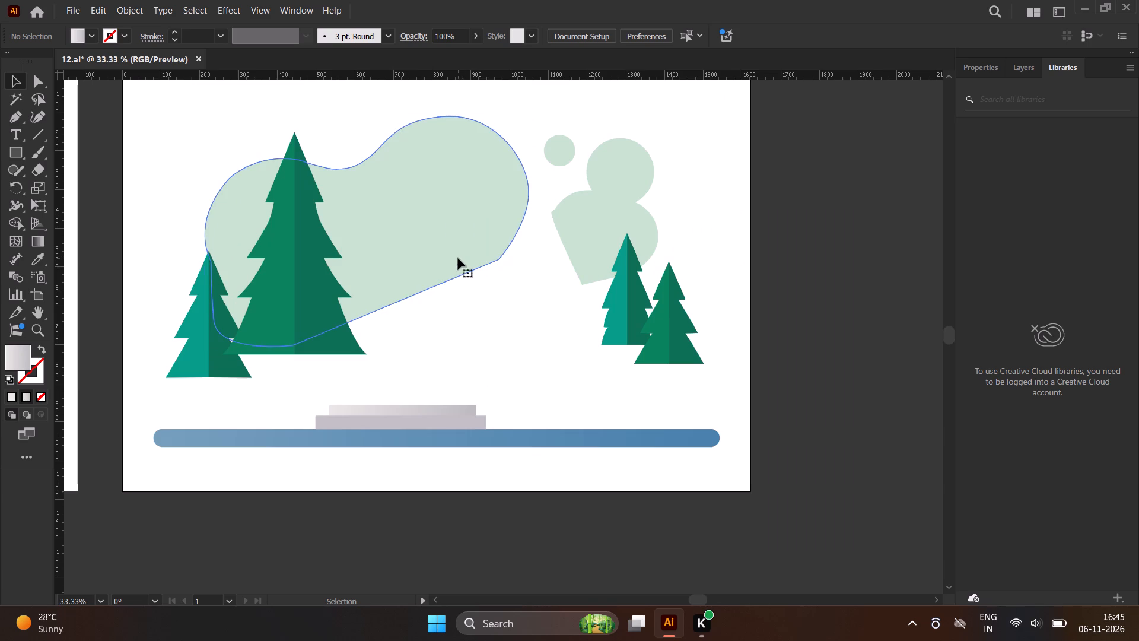
{"action": "scroll", "coordinate": [480, 268], "scroll_direction": "down", "scroll_amount": 3}
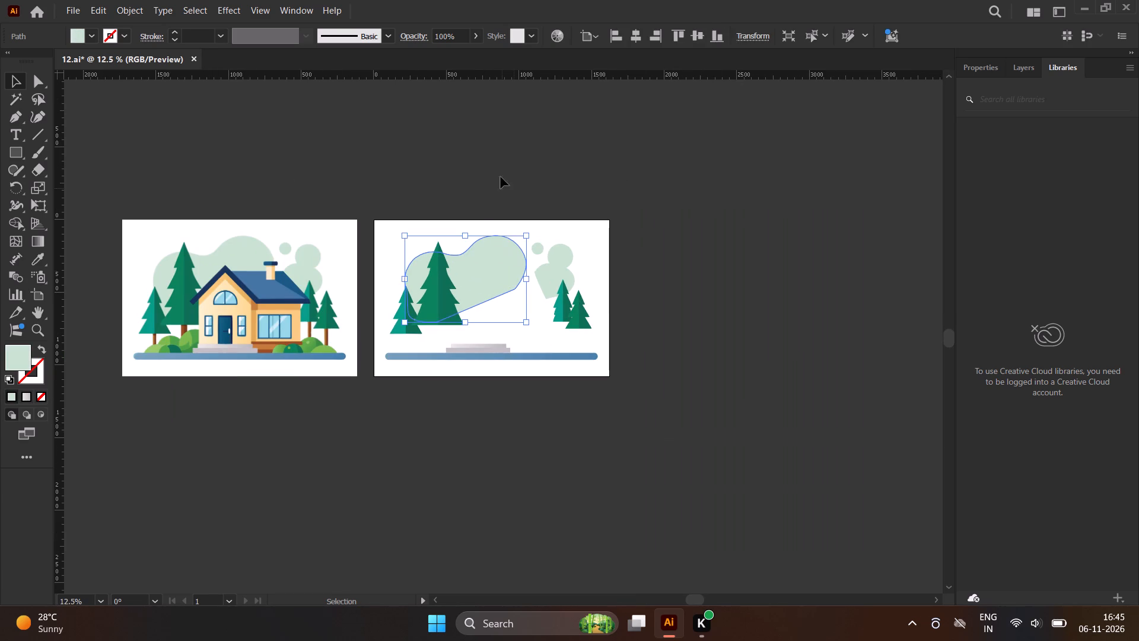
{"action": "left_click", "coordinate": [499, 151]}
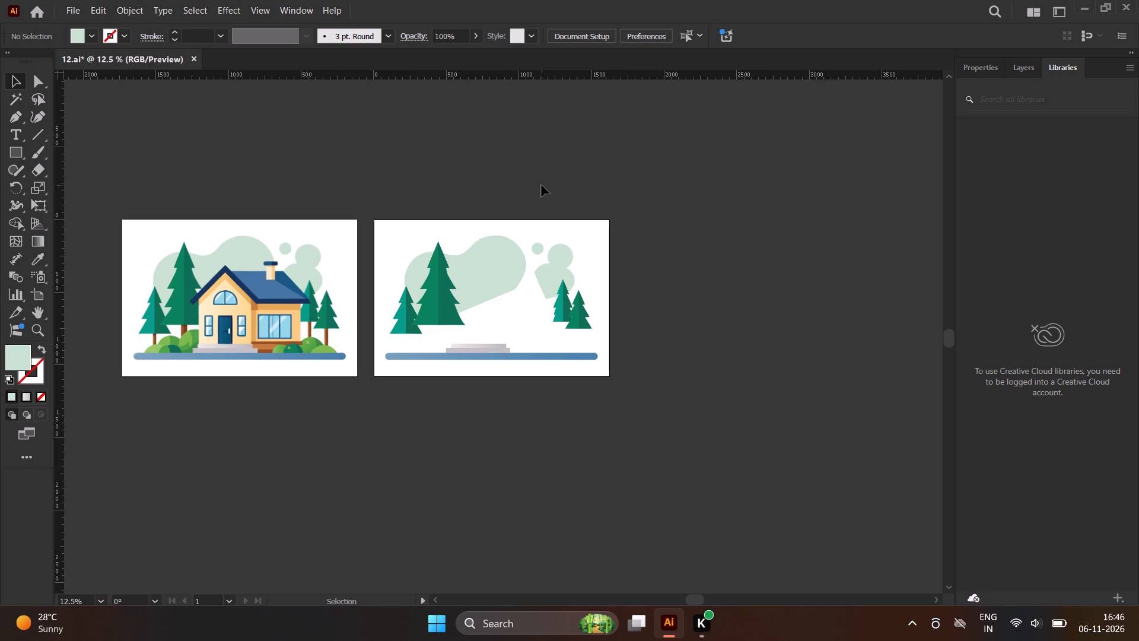
{"action": "scroll", "coordinate": [231, 278], "scroll_direction": "up", "scroll_amount": 4}
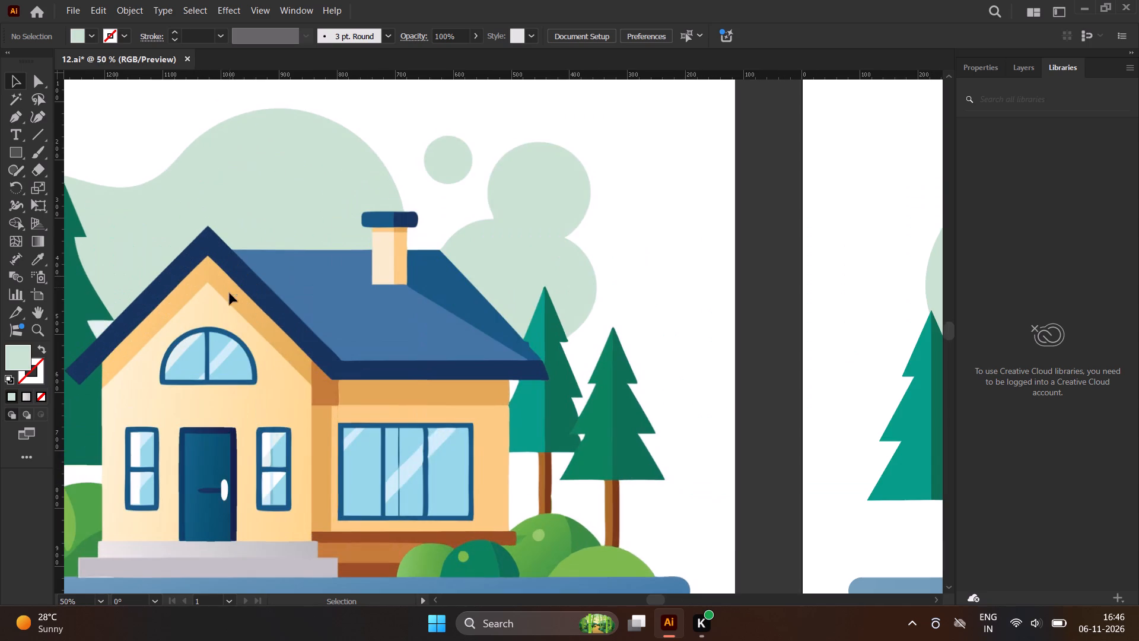
{"action": "scroll", "coordinate": [297, 241], "scroll_direction": "down", "scroll_amount": 2}
{"action": "scroll", "coordinate": [184, 351], "scroll_direction": "up", "scroll_amount": 2}
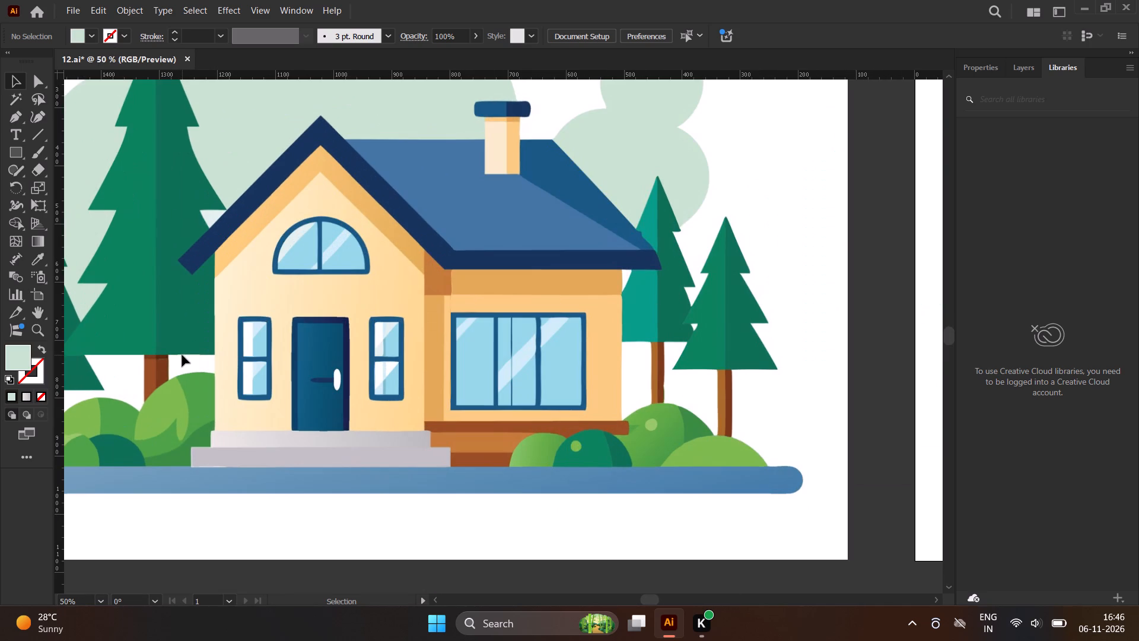
{"action": "scroll", "coordinate": [284, 327], "scroll_direction": "up", "scroll_amount": 2}
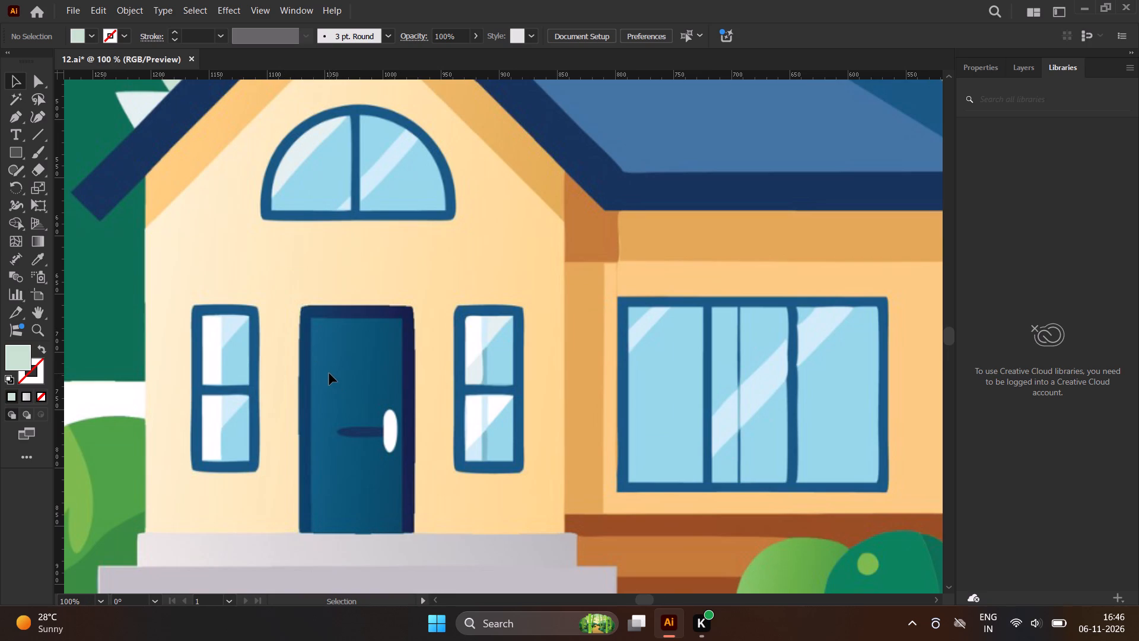
{"action": "scroll", "coordinate": [341, 510], "scroll_direction": "up", "scroll_amount": 1}
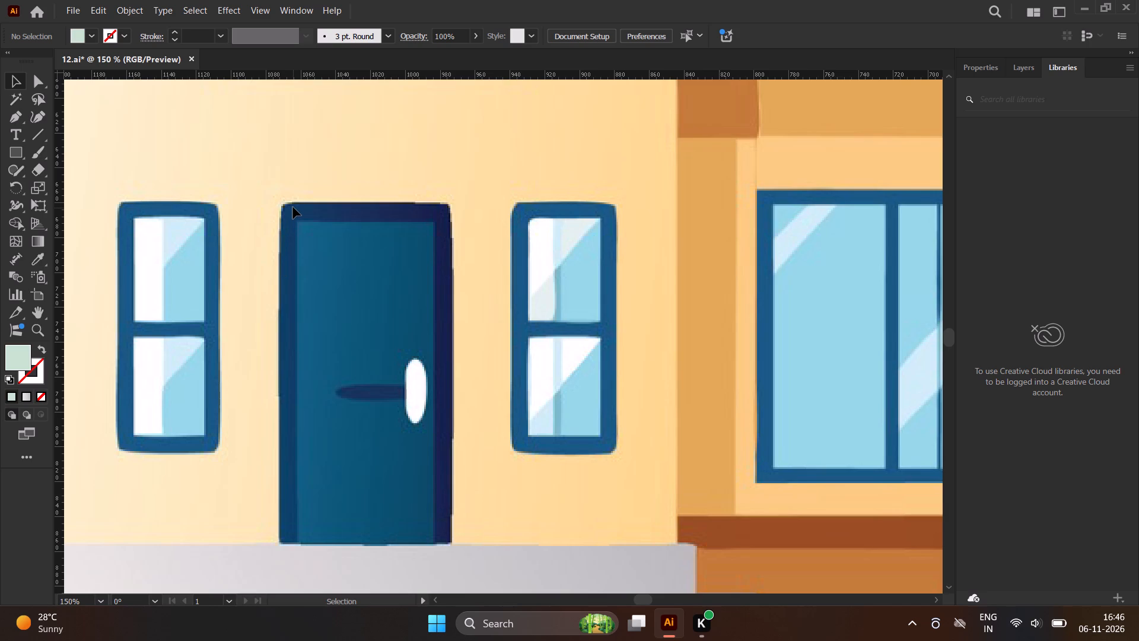
{"action": "key", "text": "g"}
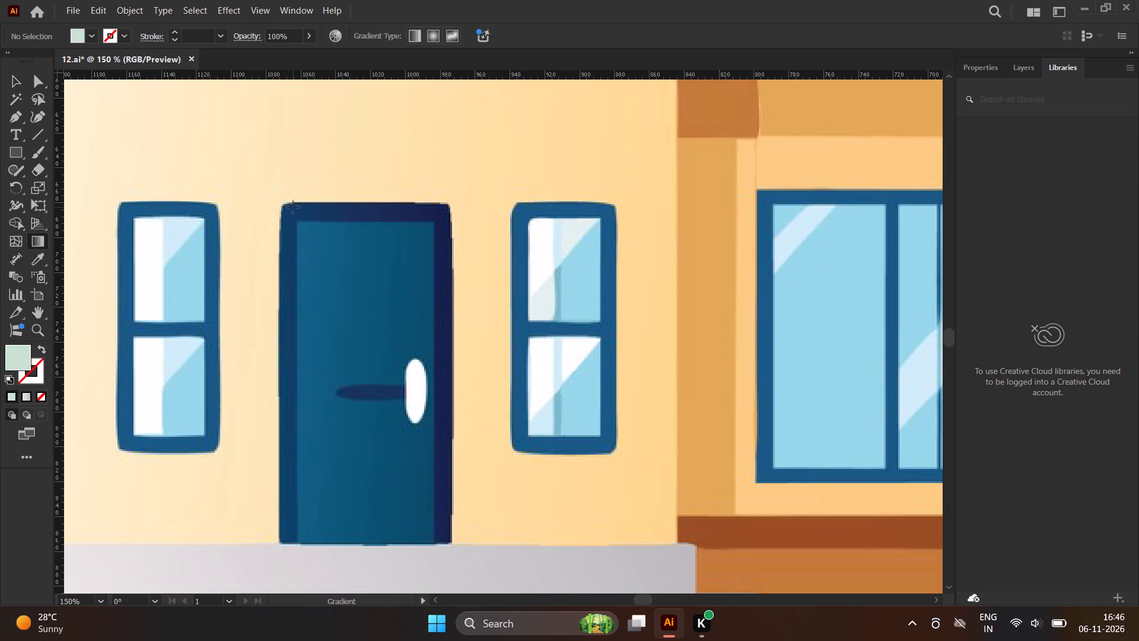
{"action": "scroll", "coordinate": [293, 208], "scroll_direction": "down", "scroll_amount": 2}
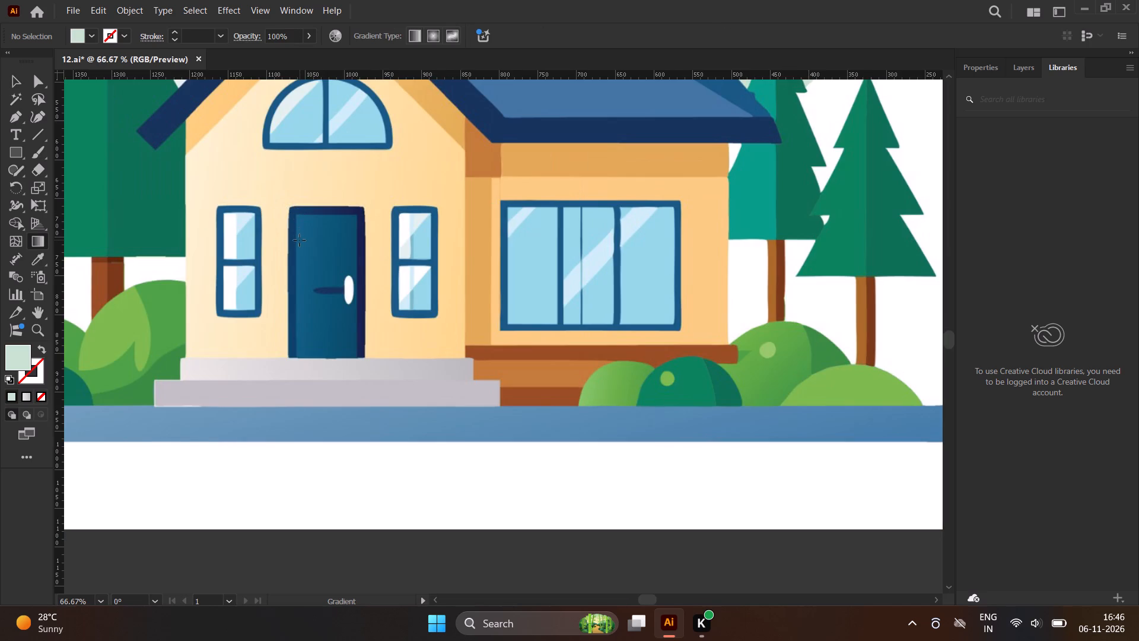
{"action": "scroll", "coordinate": [300, 240], "scroll_direction": "down", "scroll_amount": 2}
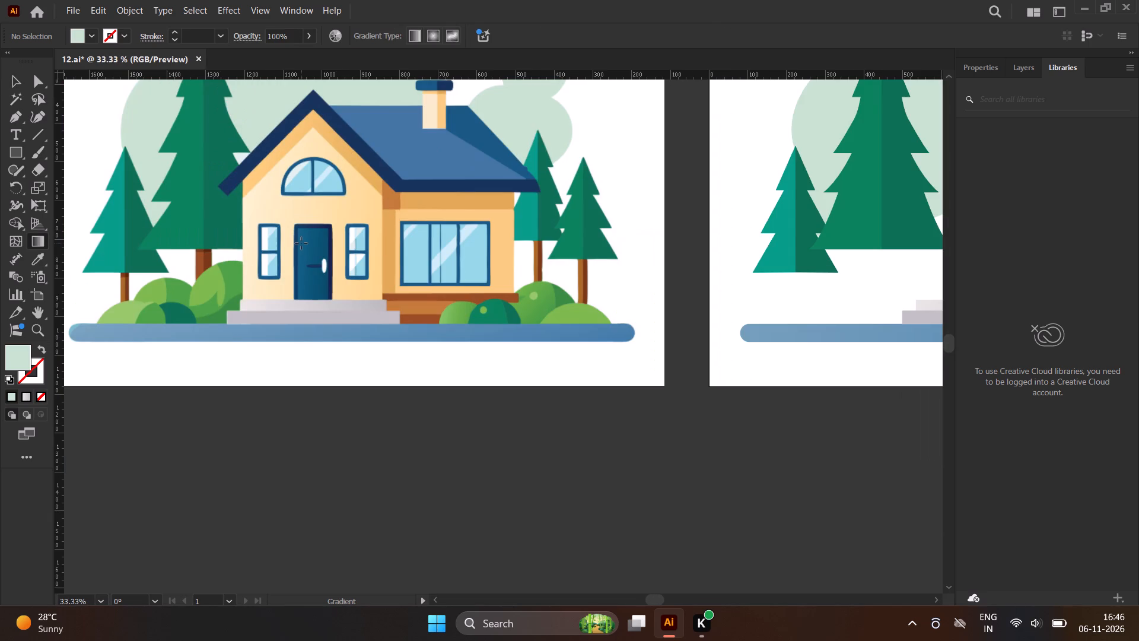
Start a Pen path at the outer base of the reference's light green front bush and curve it over the bush's top.
{"action": "scroll", "coordinate": [104, 319], "scroll_direction": "up", "scroll_amount": 3}
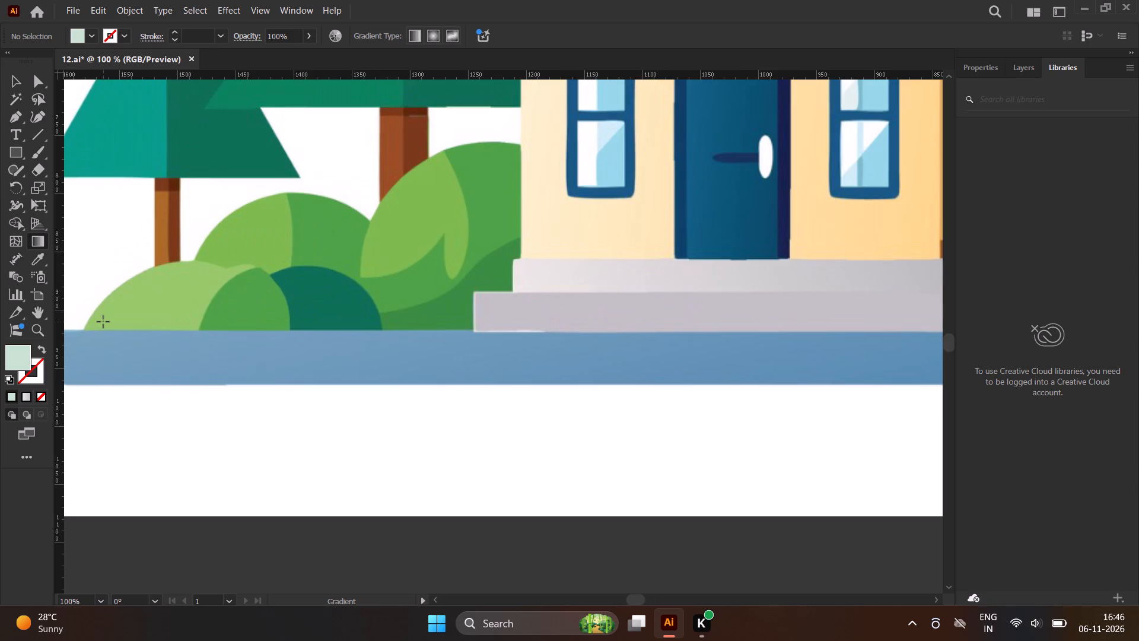
{"action": "key", "text": "p"}
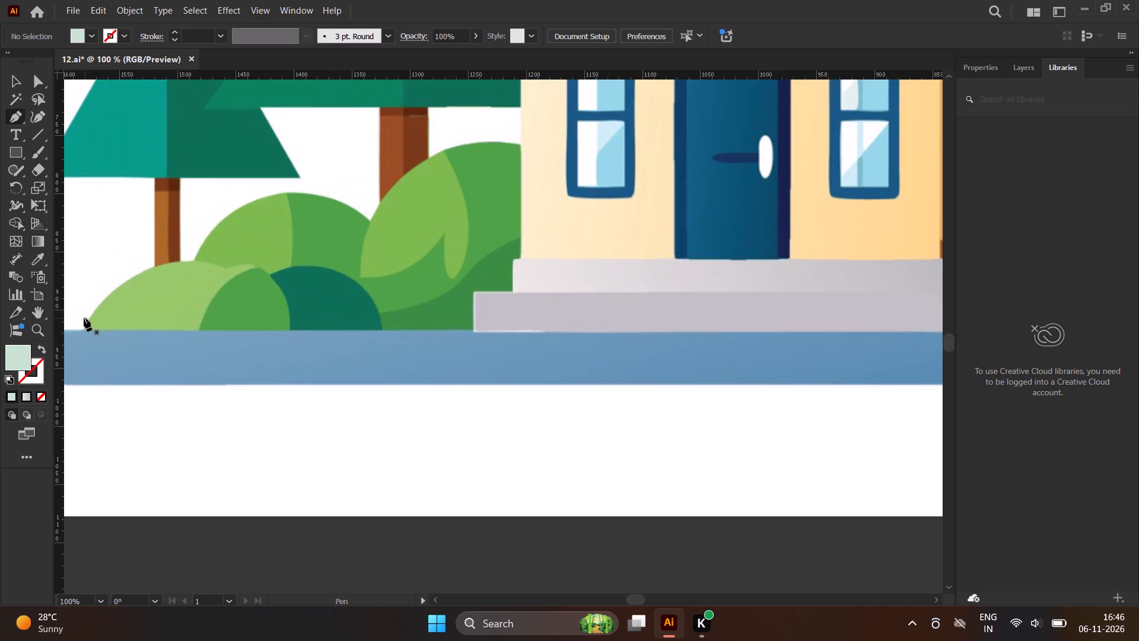
{"action": "scroll", "coordinate": [86, 330], "scroll_direction": "up", "scroll_amount": 2}
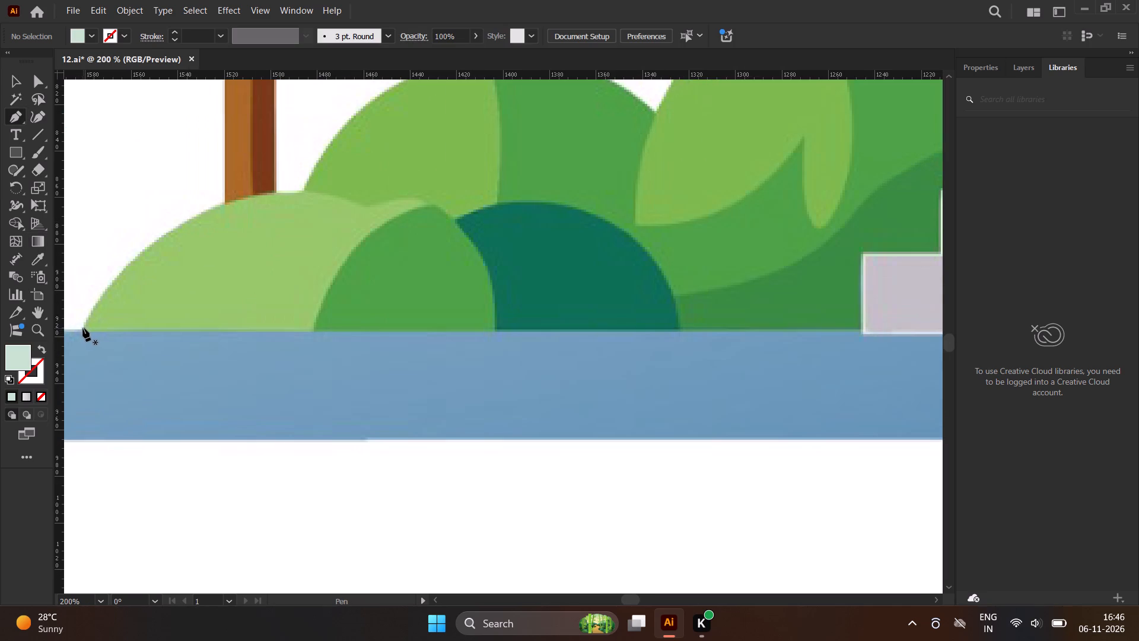
{"action": "left_click", "coordinate": [82, 328]}
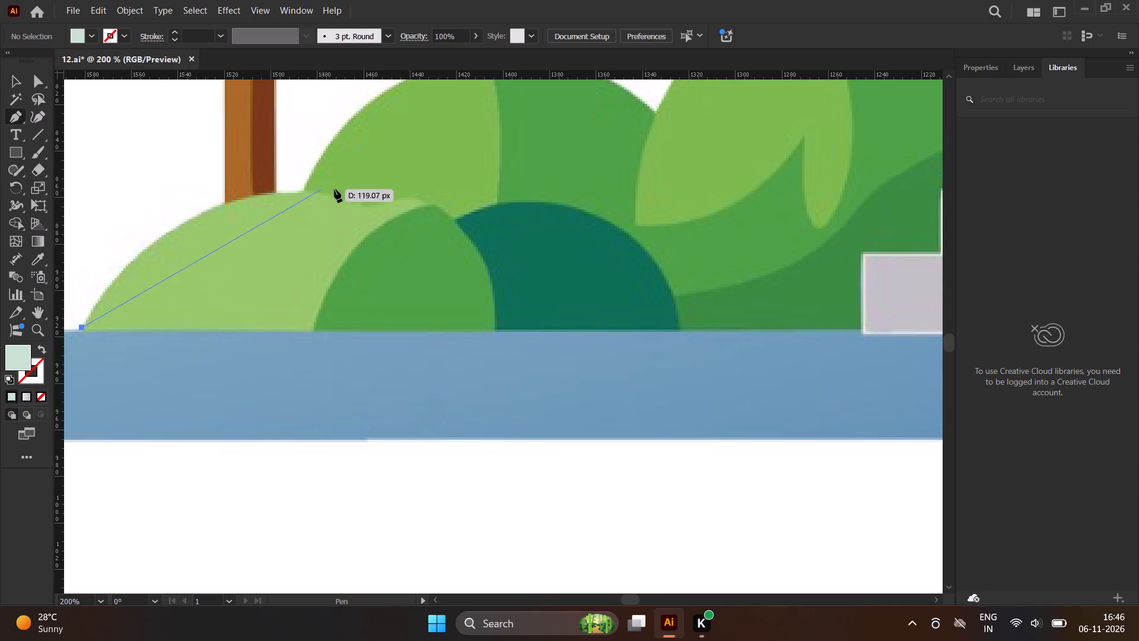
{"action": "left_click_drag", "start_coordinate": [356, 201], "coordinate": [399, 211]}
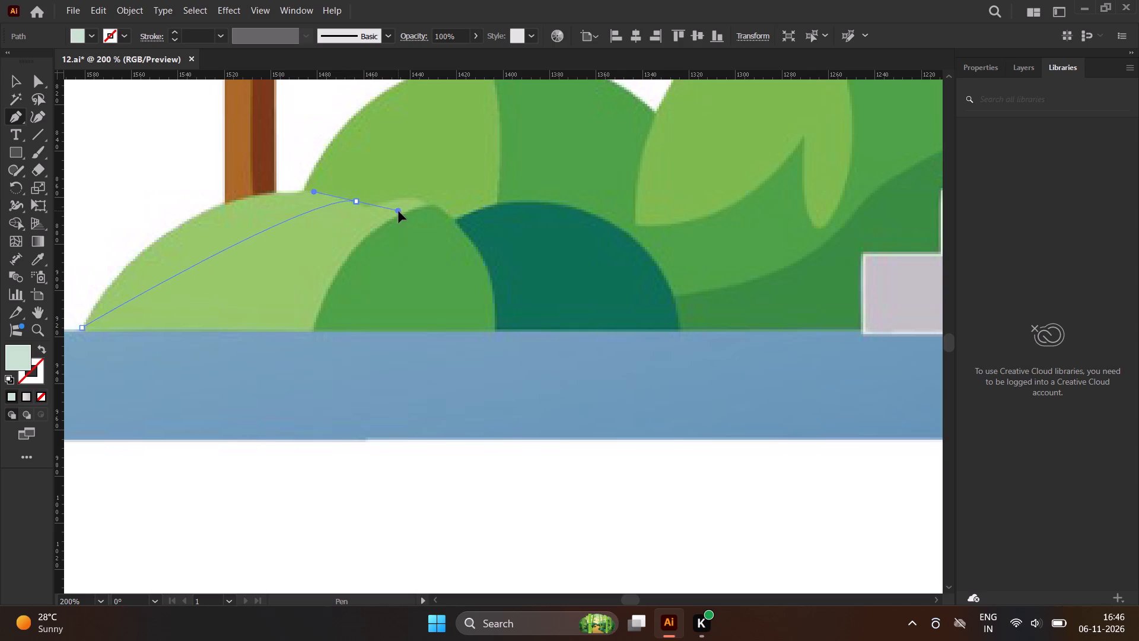
{"action": "left_click_drag", "start_coordinate": [399, 211], "coordinate": [550, 260]}
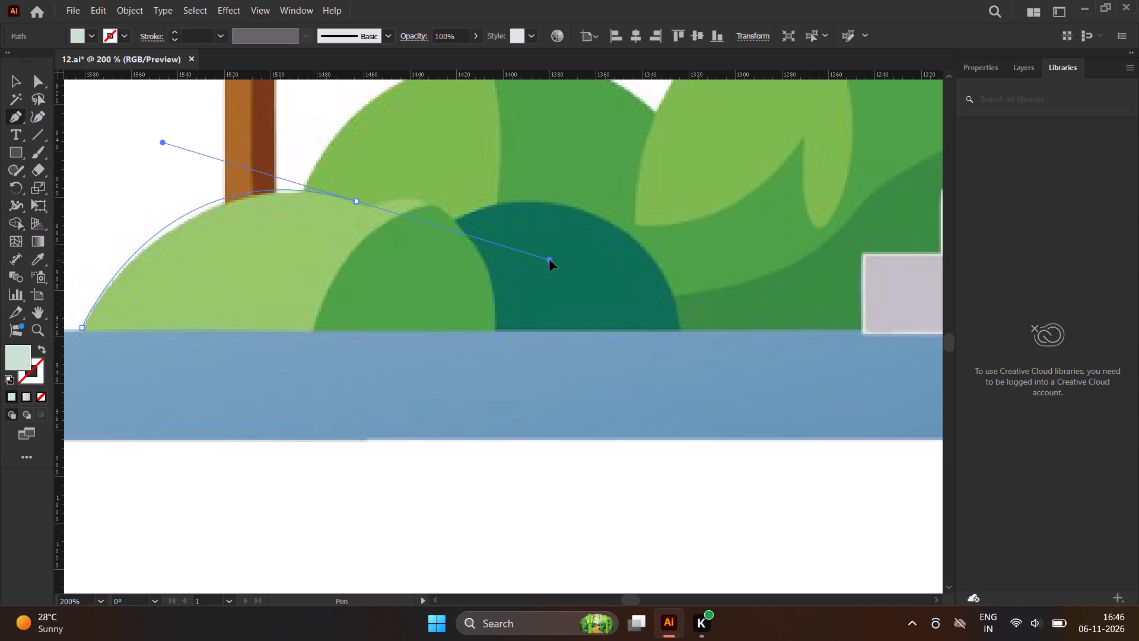
{"action": "left_click_drag", "start_coordinate": [550, 260], "coordinate": [545, 248]}
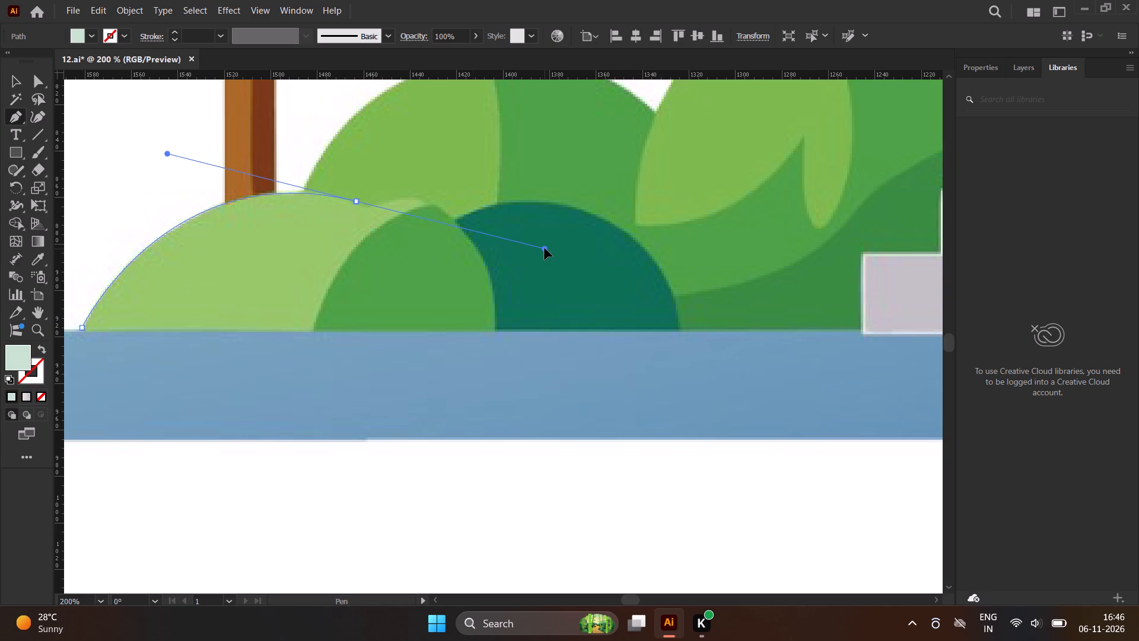
{"action": "left_click_drag", "start_coordinate": [545, 248], "coordinate": [359, 205]}
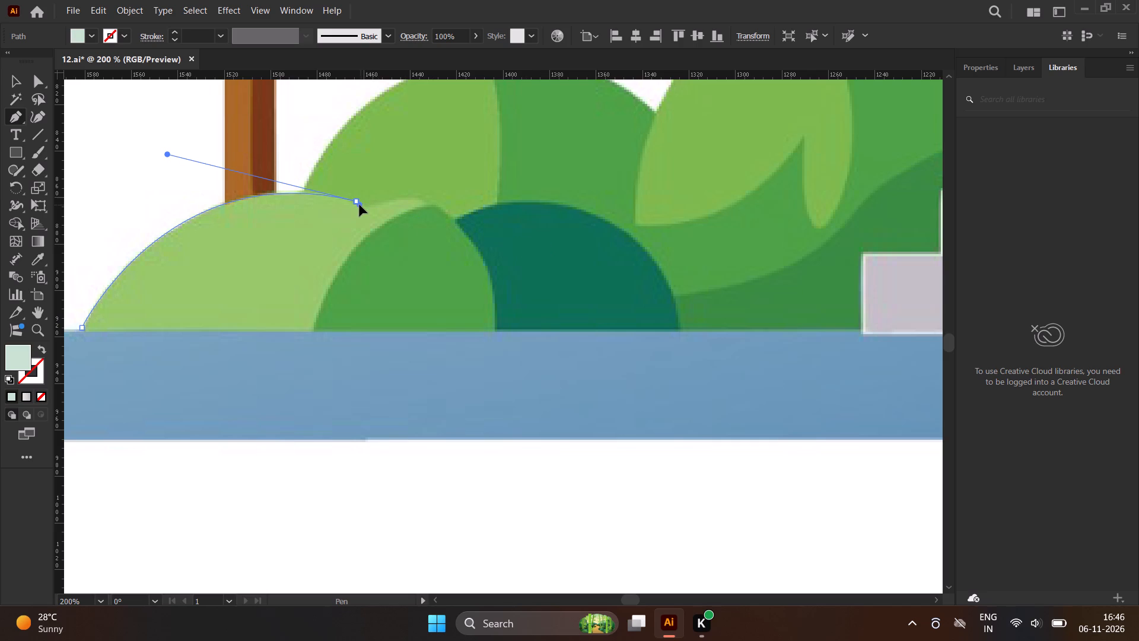
{"action": "left_click_drag", "start_coordinate": [359, 205], "coordinate": [364, 204]}
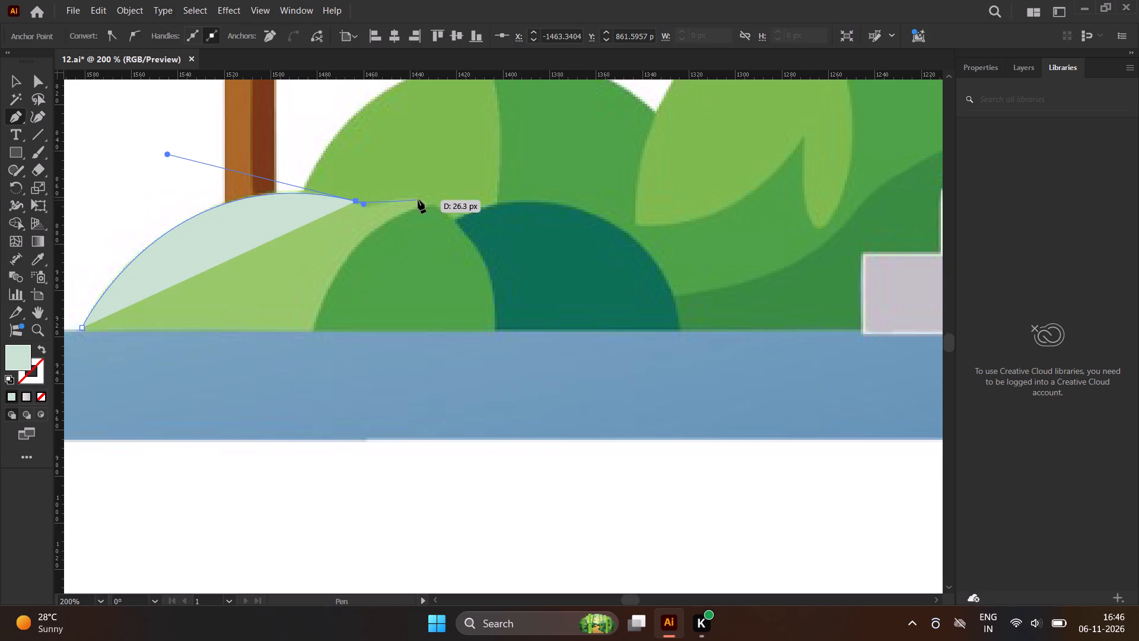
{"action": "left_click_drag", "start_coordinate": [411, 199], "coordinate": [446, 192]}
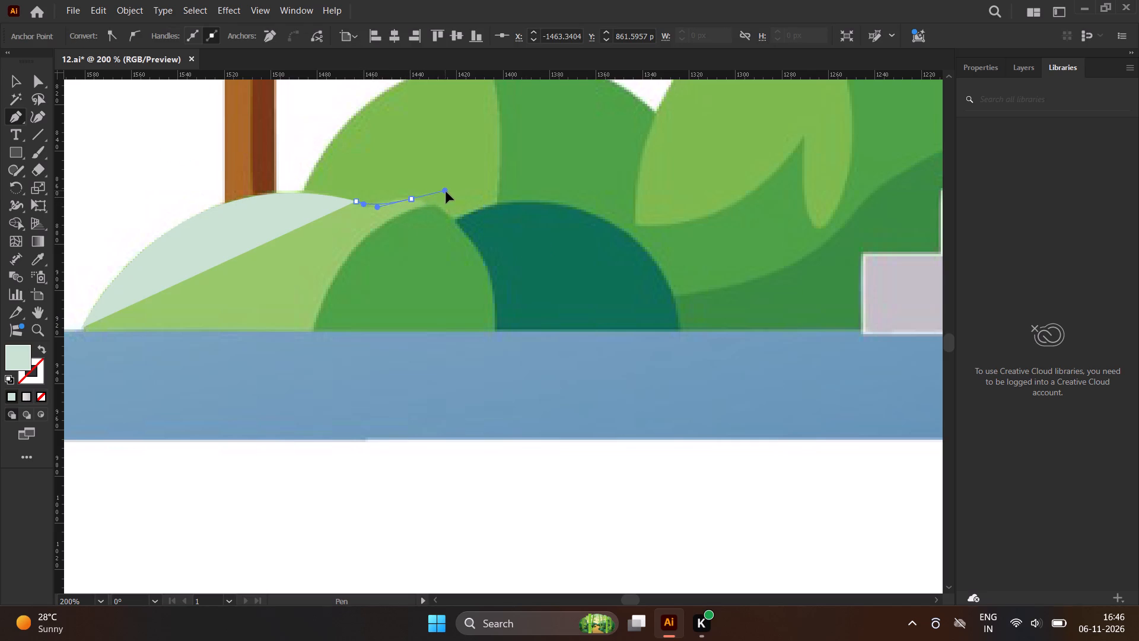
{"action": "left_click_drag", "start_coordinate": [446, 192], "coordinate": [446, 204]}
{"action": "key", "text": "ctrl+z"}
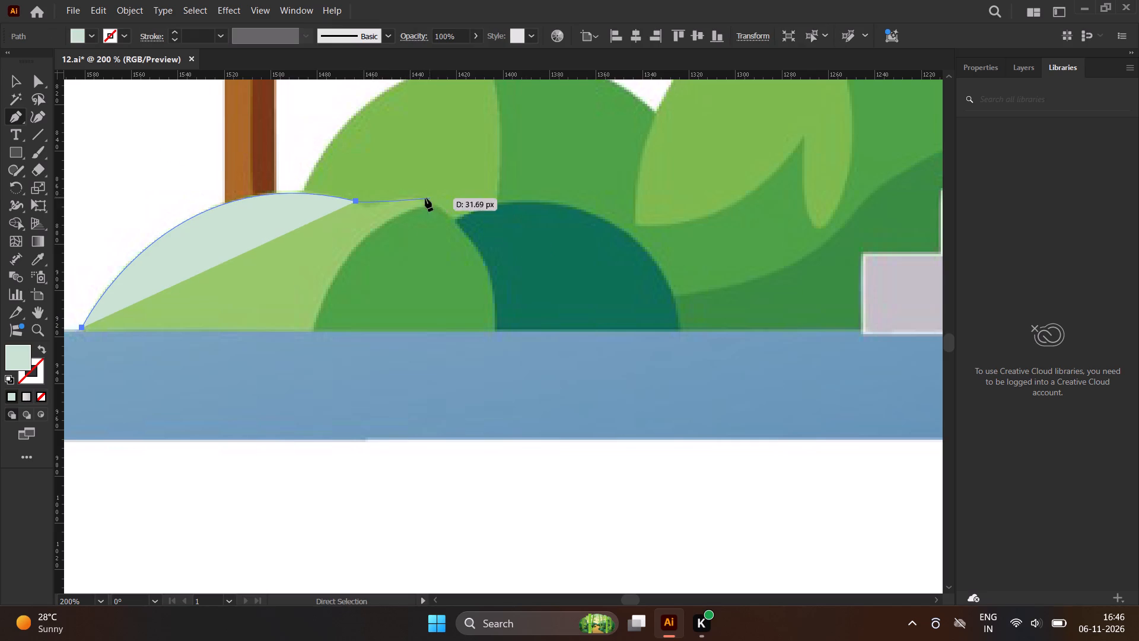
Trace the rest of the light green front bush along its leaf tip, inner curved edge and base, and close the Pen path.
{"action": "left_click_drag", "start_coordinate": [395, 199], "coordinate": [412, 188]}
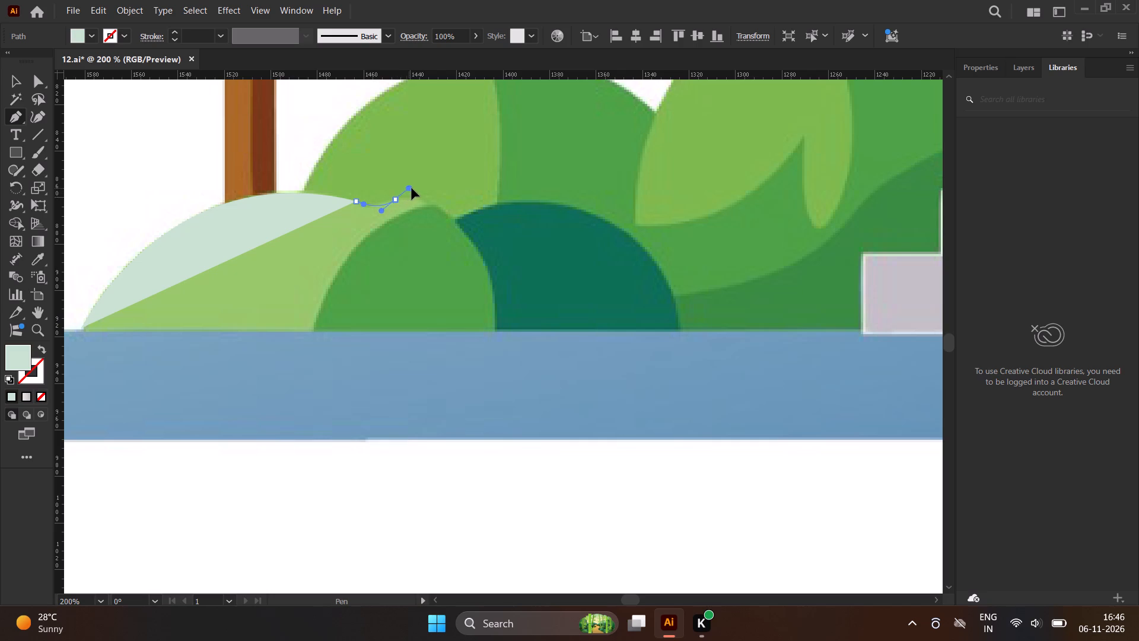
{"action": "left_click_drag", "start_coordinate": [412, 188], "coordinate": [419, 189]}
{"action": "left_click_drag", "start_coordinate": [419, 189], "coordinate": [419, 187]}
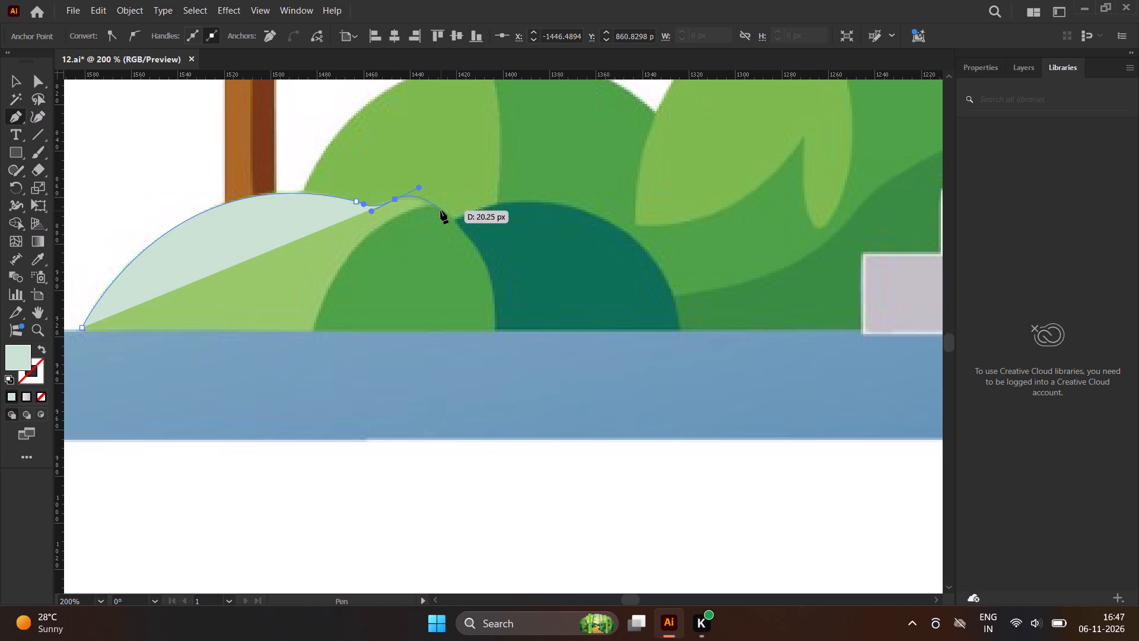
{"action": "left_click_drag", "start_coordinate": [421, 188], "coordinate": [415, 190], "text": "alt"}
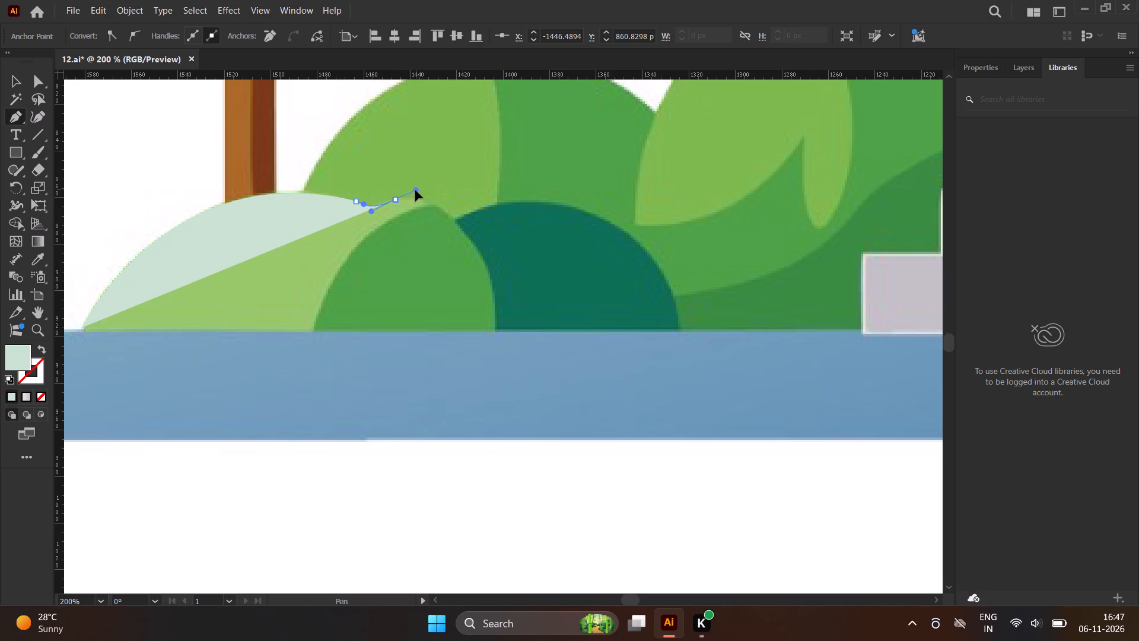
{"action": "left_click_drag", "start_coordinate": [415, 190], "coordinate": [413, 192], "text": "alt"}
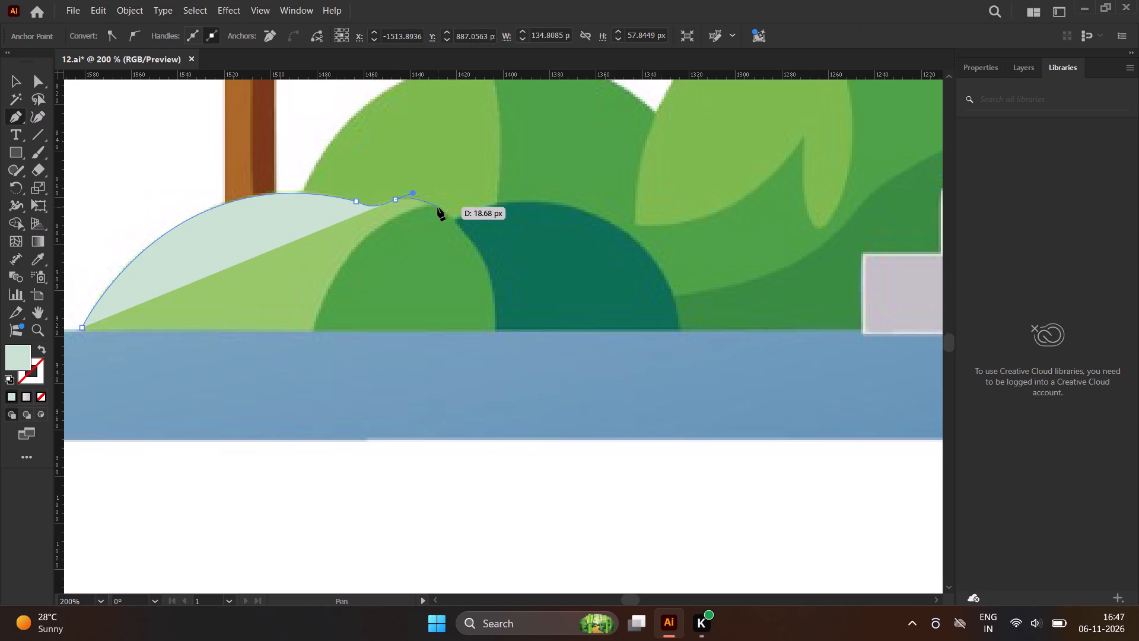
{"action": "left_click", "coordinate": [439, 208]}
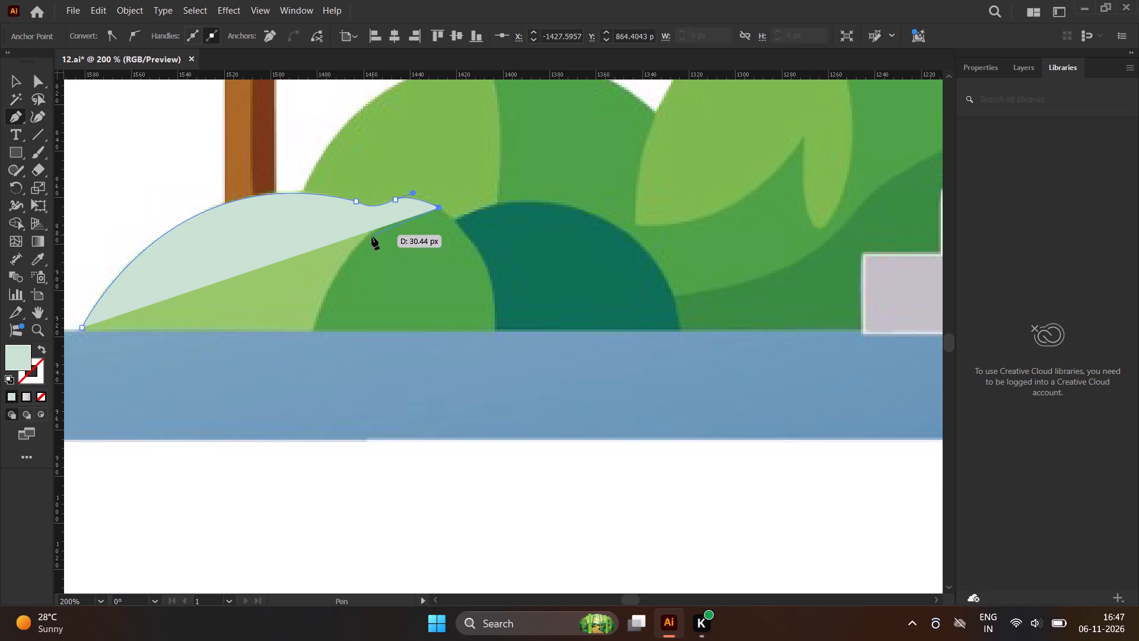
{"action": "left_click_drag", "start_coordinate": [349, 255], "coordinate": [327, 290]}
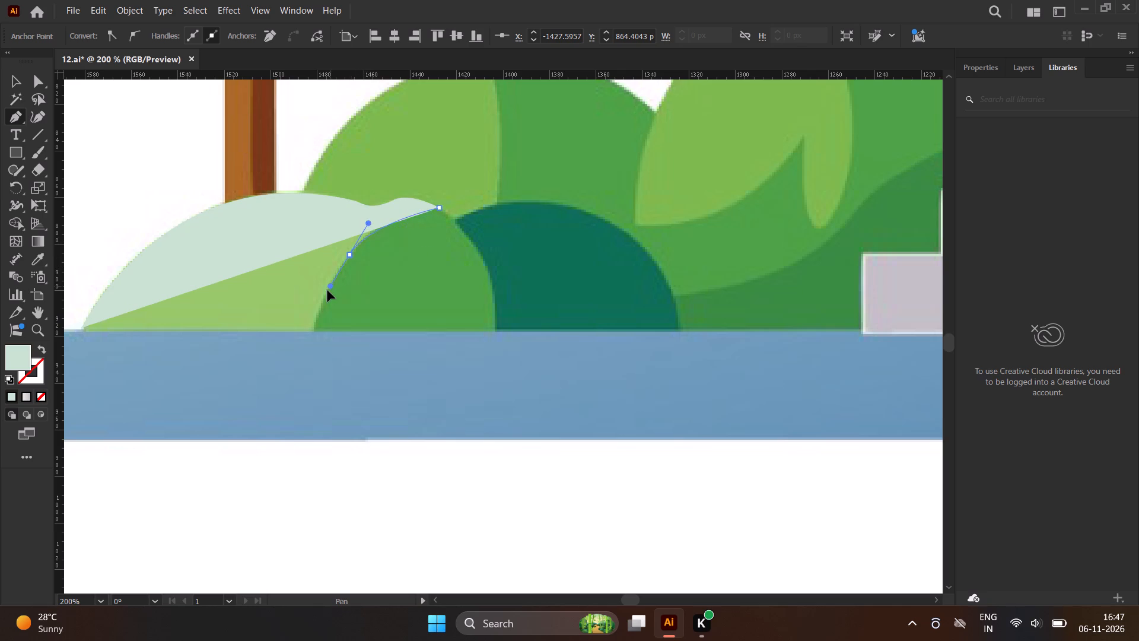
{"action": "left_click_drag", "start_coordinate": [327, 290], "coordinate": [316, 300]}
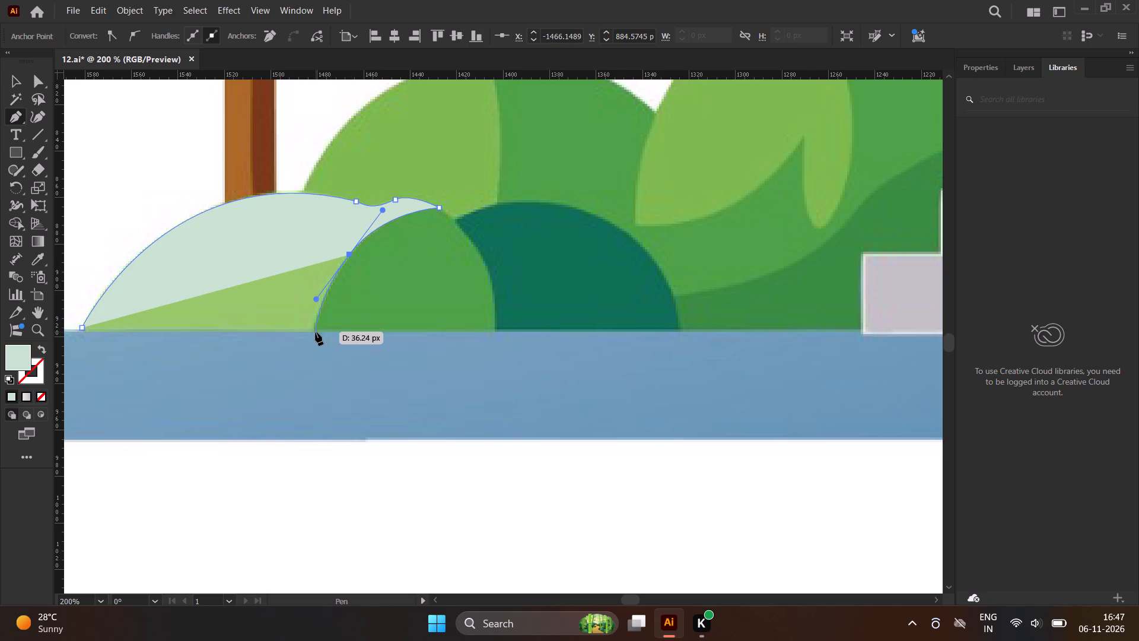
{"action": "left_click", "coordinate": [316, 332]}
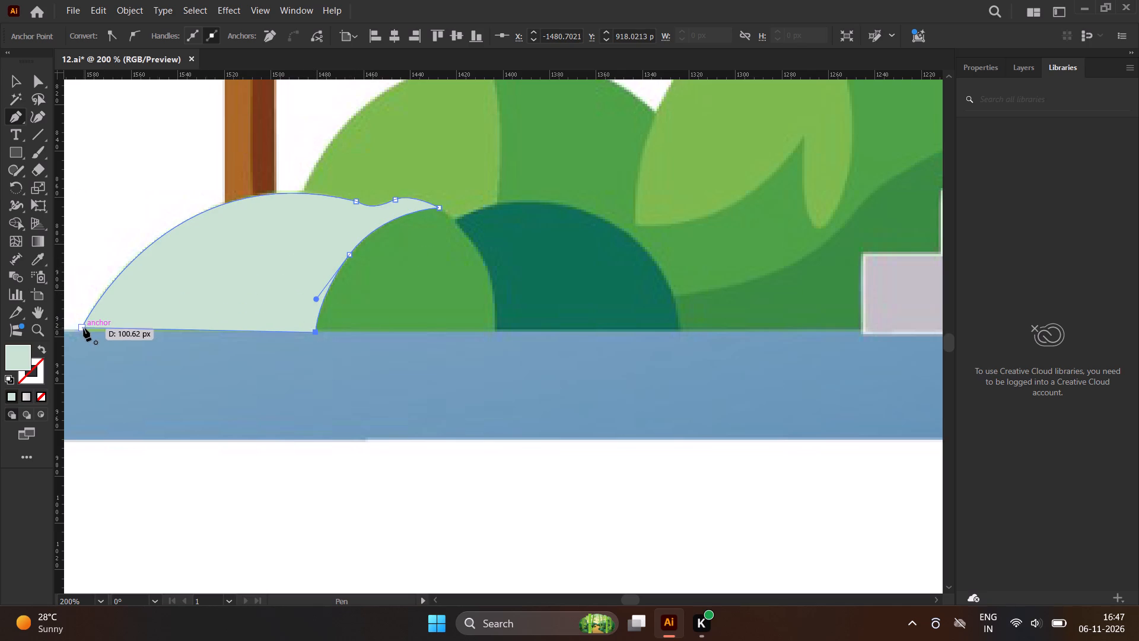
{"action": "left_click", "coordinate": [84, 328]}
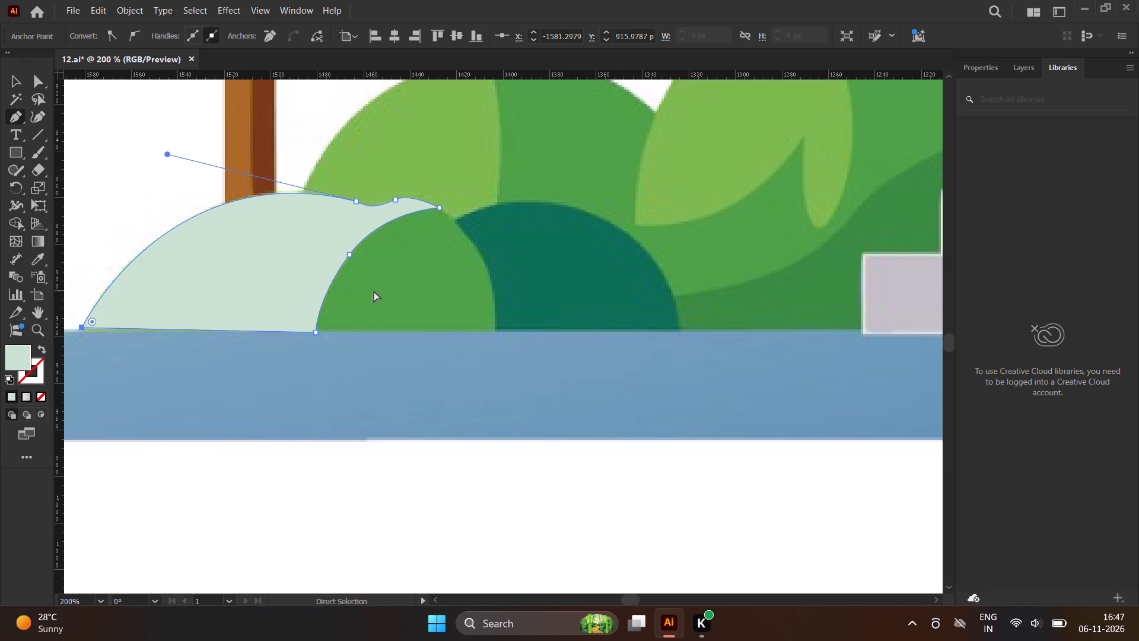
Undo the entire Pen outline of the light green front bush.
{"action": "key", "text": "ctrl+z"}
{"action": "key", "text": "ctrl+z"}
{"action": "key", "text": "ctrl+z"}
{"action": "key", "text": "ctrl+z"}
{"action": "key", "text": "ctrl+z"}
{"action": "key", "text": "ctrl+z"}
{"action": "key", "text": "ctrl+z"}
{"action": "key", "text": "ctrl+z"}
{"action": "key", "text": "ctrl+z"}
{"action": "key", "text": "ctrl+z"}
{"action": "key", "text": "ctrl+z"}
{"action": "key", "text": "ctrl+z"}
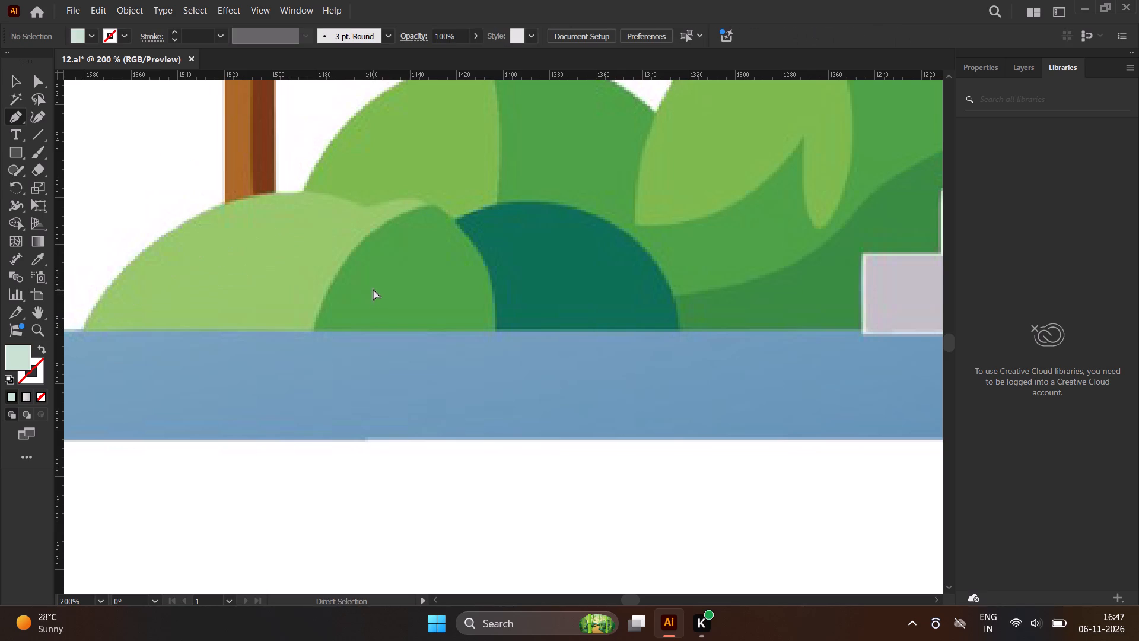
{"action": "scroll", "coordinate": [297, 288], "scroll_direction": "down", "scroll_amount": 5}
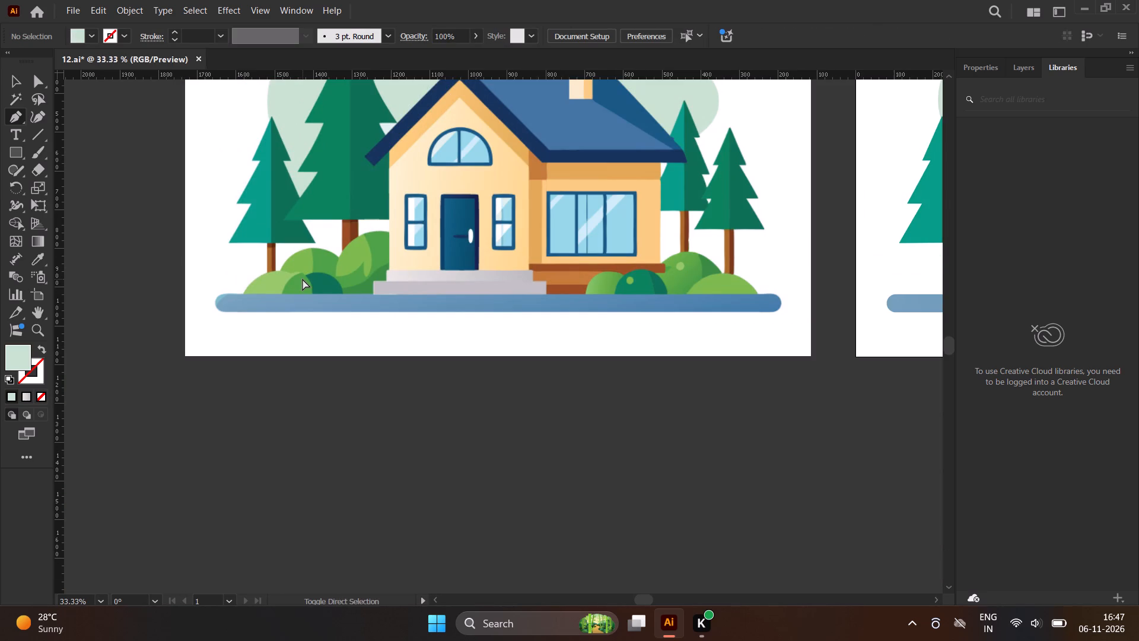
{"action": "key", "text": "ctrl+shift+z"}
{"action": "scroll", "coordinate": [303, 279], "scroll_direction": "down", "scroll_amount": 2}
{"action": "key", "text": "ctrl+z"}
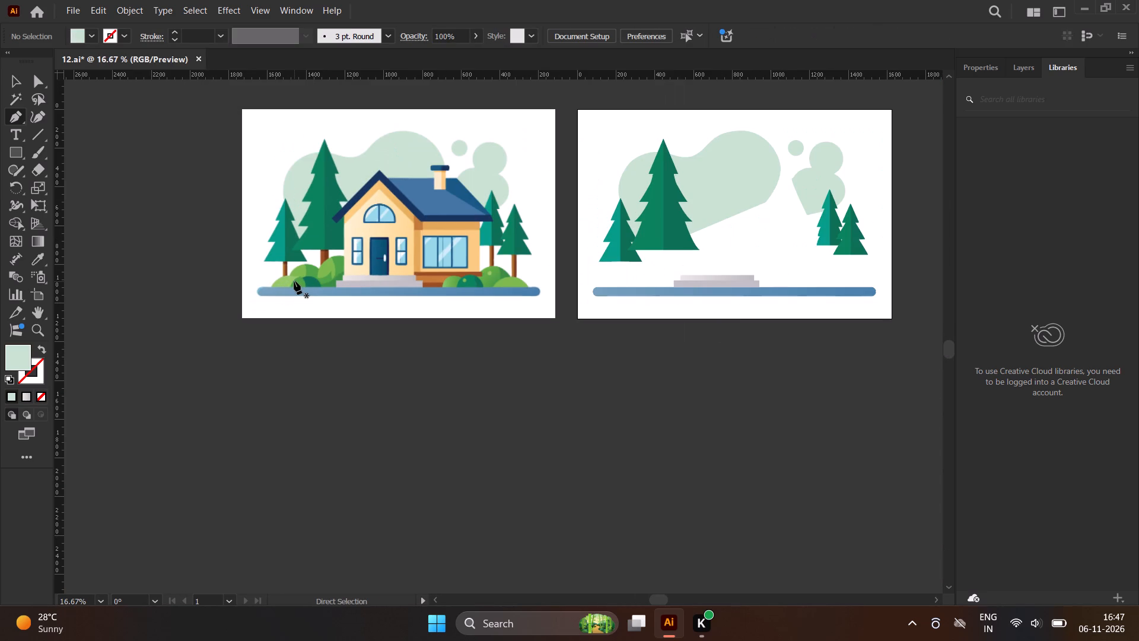
Switch to the Selection tool with nothing selected and save the 12.ai document.
{"action": "key", "text": "v"}
{"action": "left_click", "coordinate": [389, 358]}
{"action": "scroll", "coordinate": [257, 349], "scroll_direction": "down", "scroll_amount": 1}
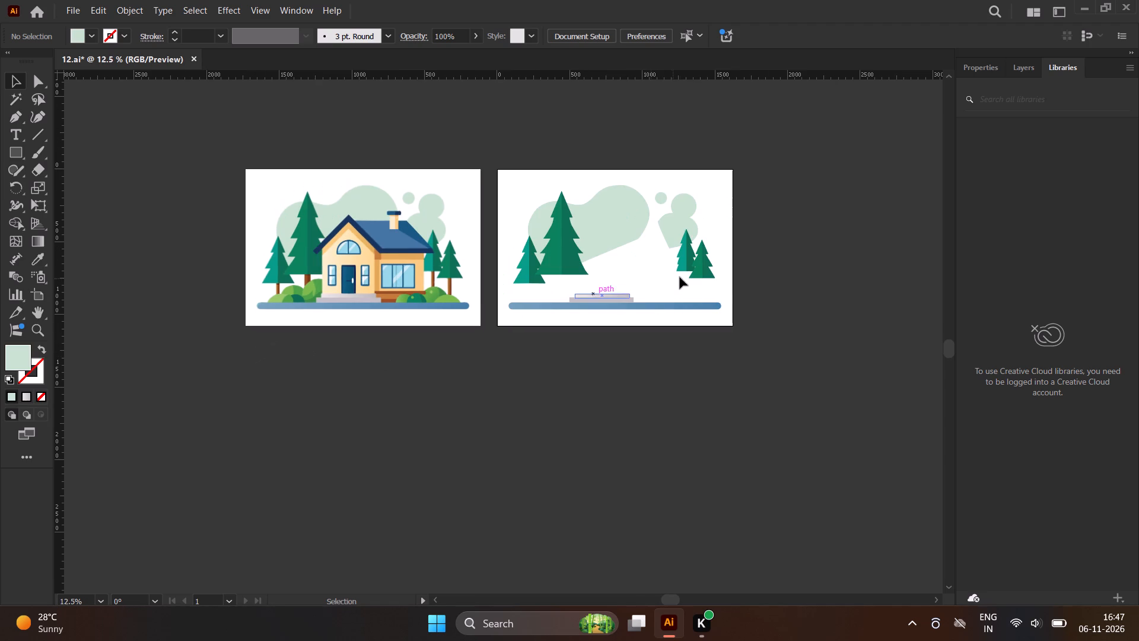
{"action": "key", "text": "ctrl+s"}
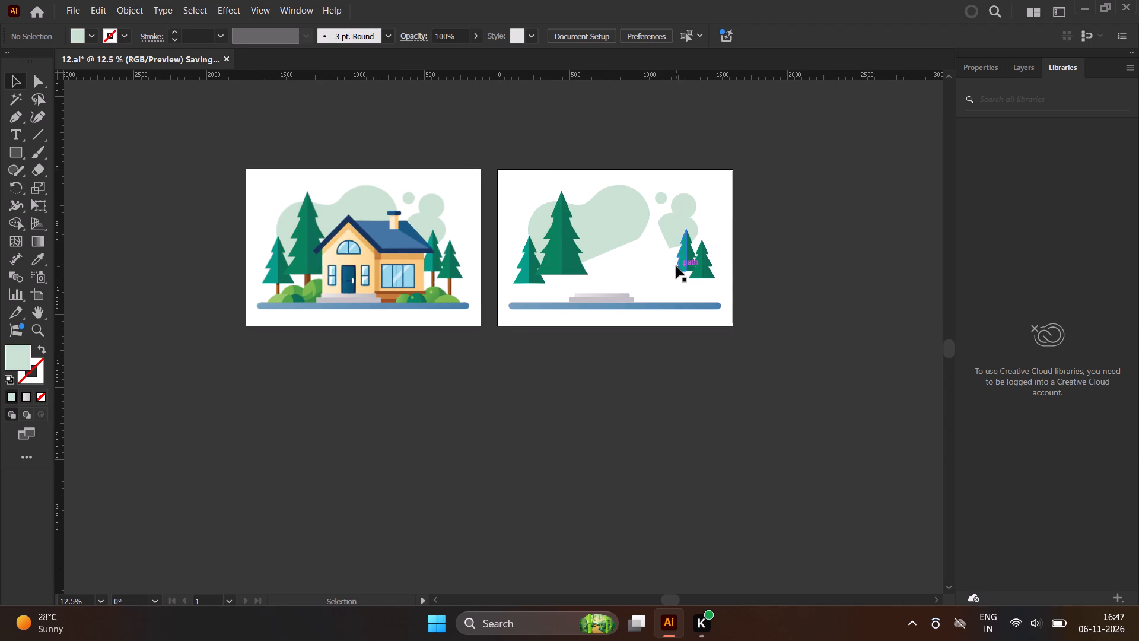
Close the application window.
{"action": "left_click", "coordinate": [1131, 7]}
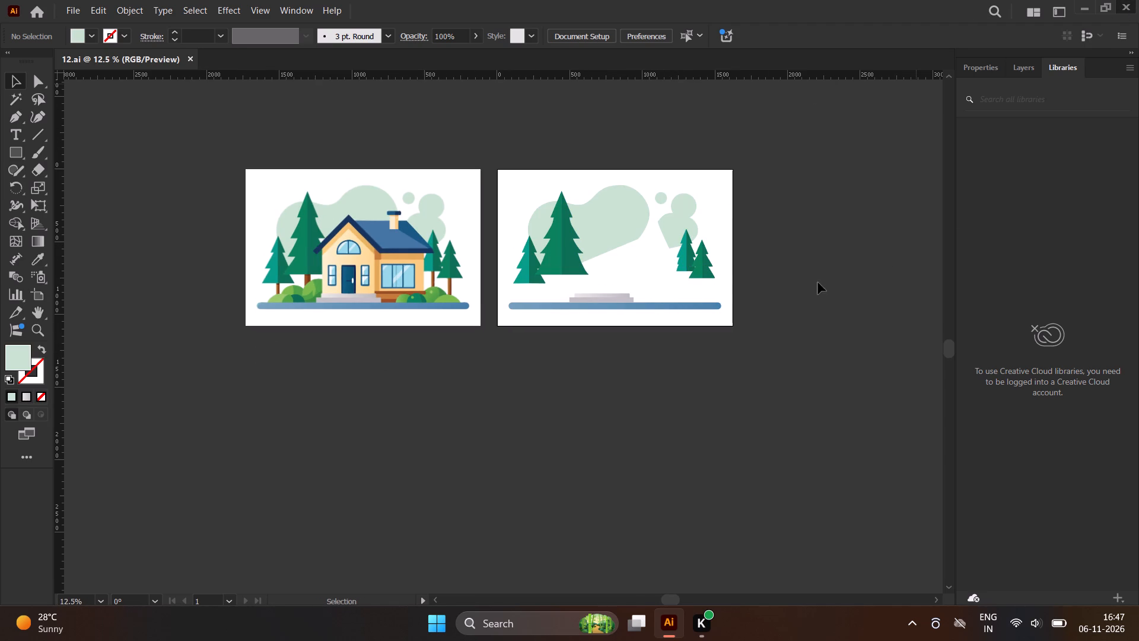